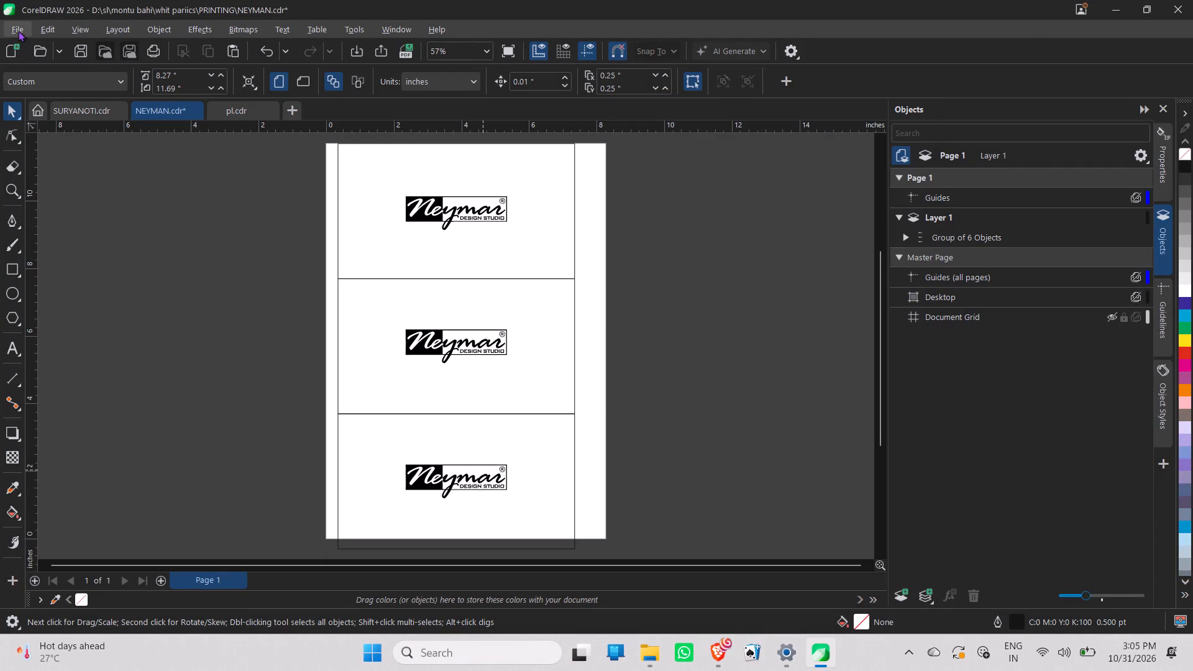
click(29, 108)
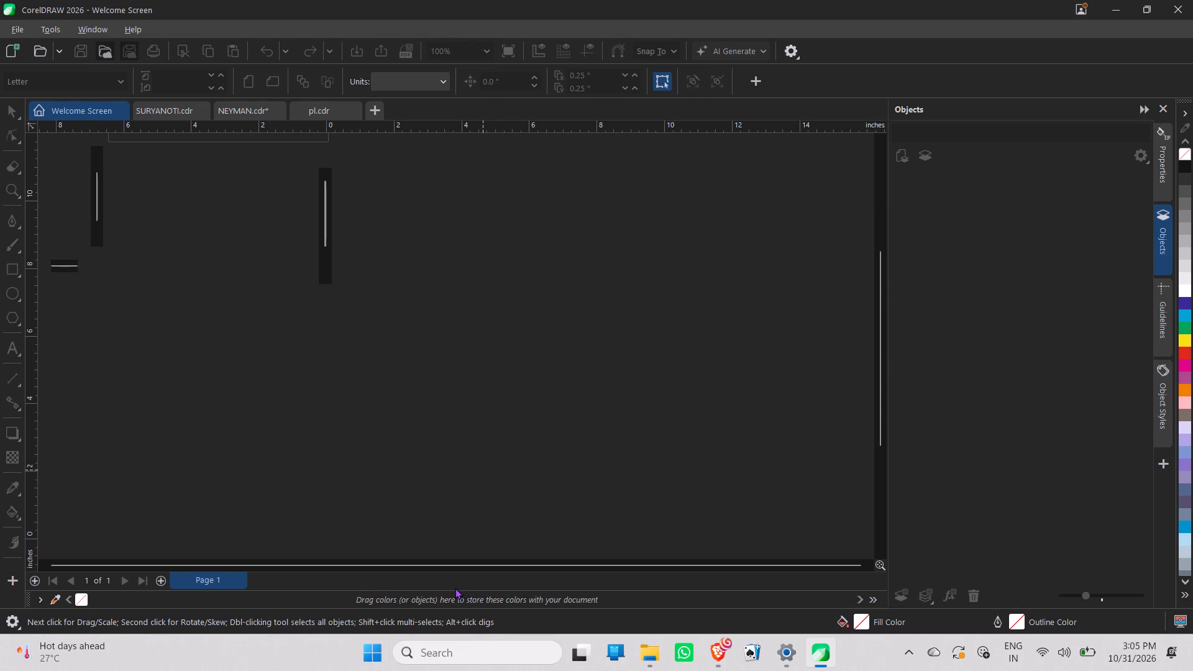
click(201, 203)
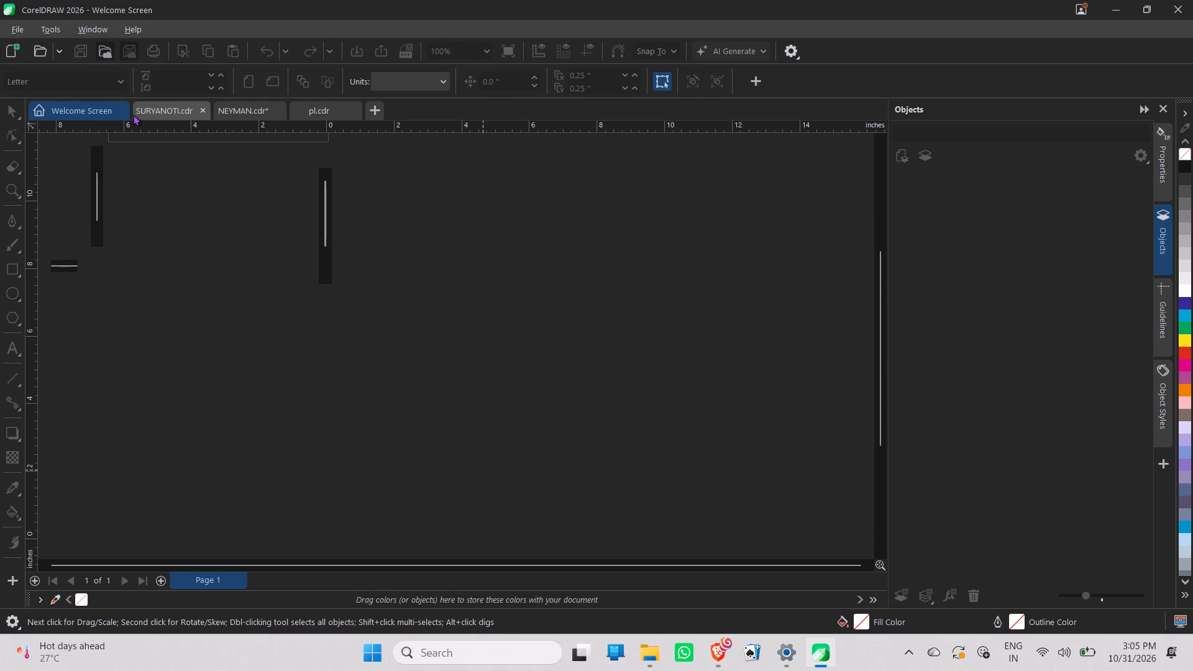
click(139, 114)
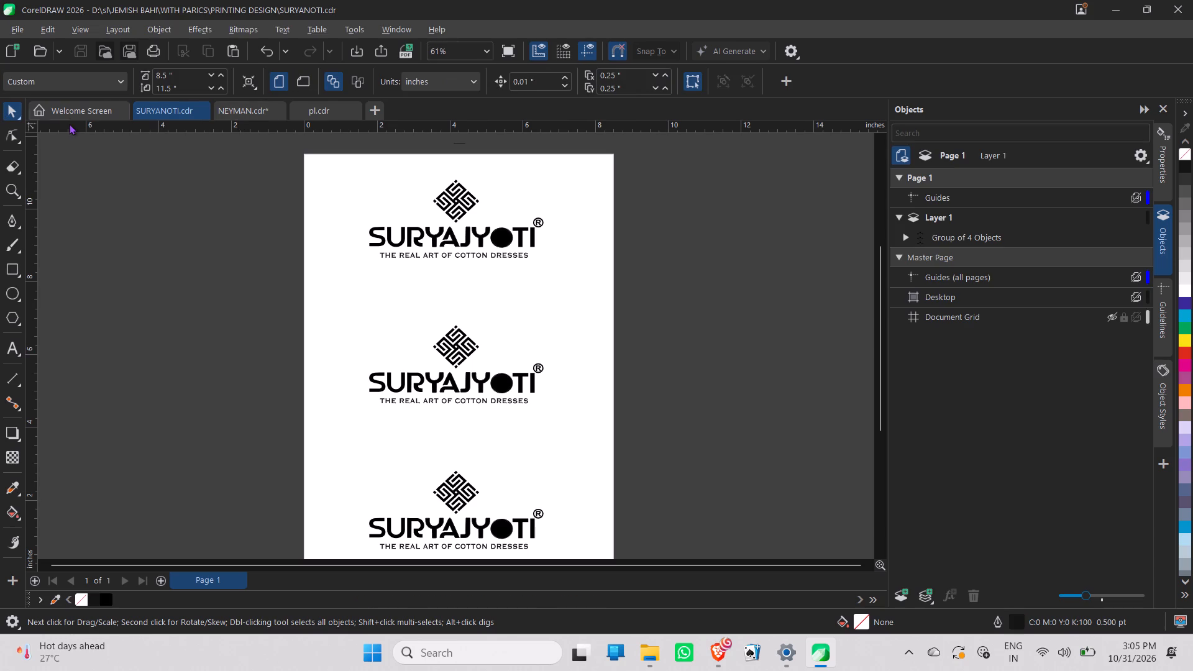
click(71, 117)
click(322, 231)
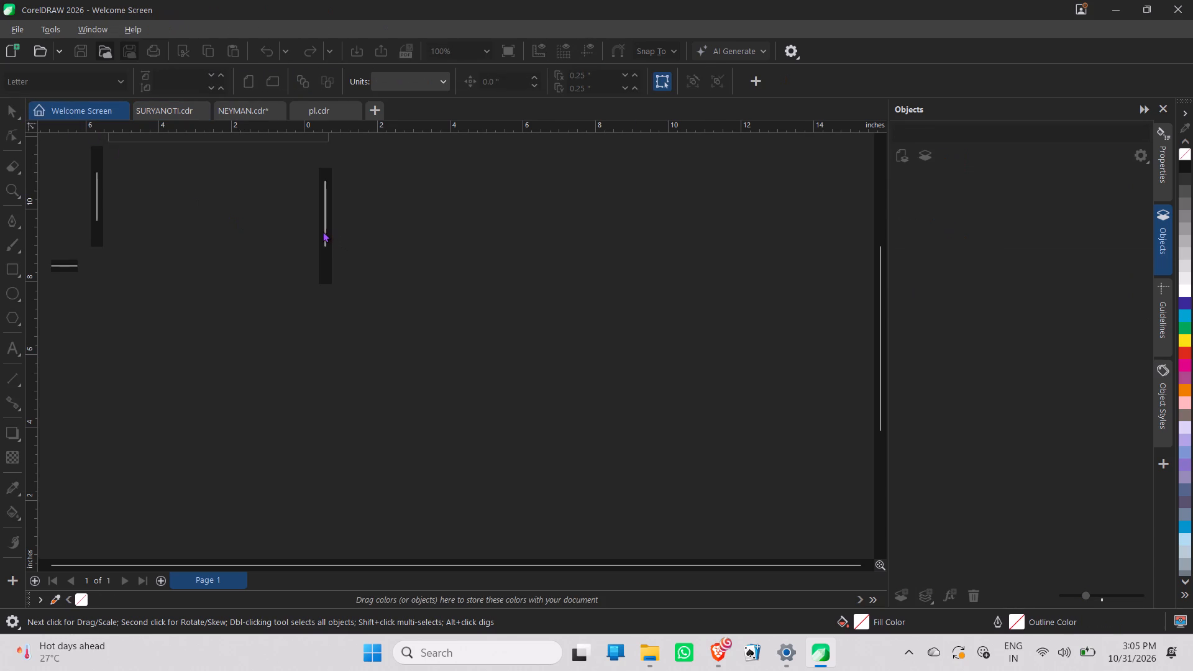
Create a new CMYK document, 8.27 × 11.69 inches, portrait, at 300 dpi.
click(377, 106)
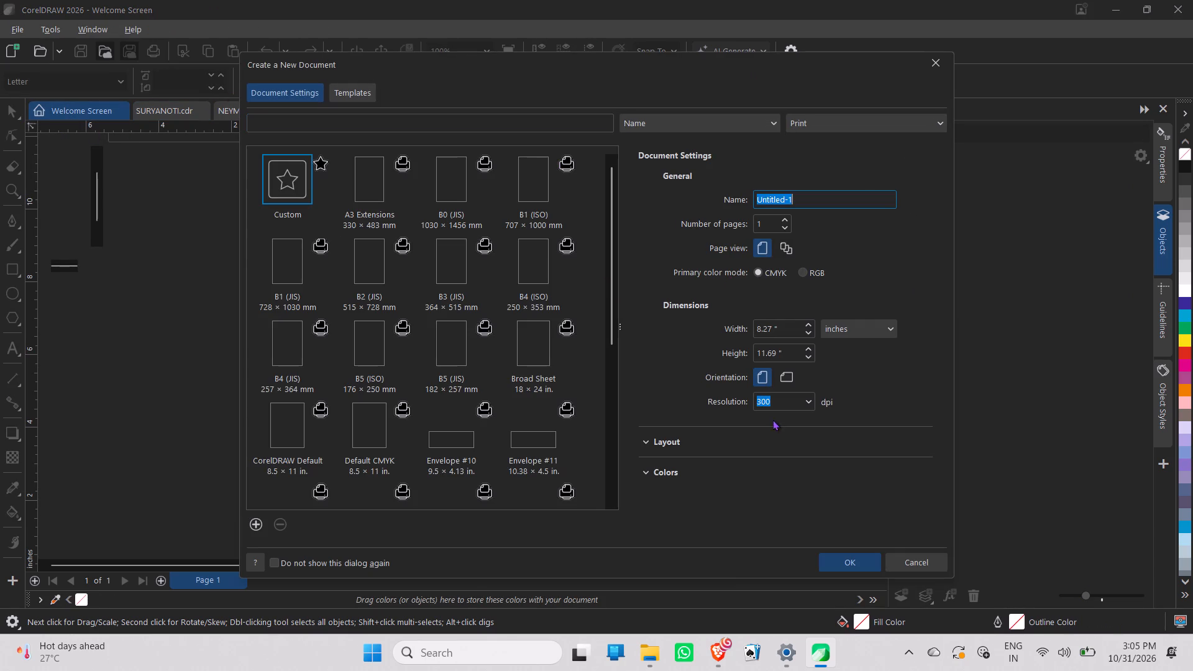
click(866, 572)
click(857, 557)
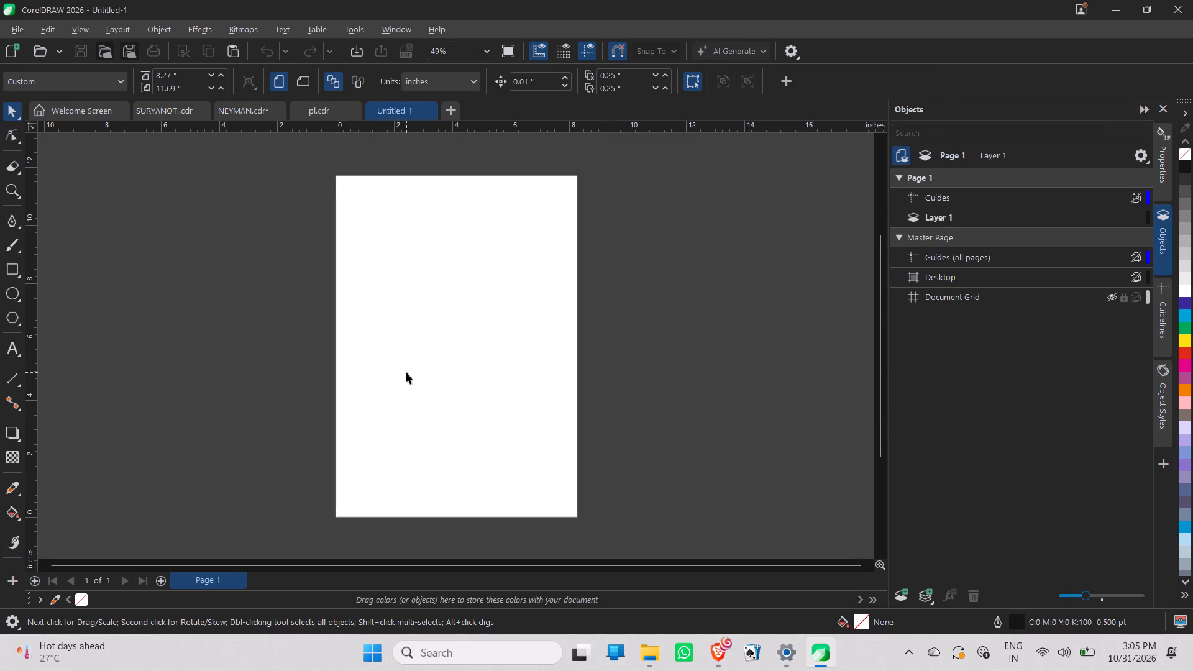
Paste the Om Creation logo bitmap onto the page and scale it down to about 6.2 × 5.4 inches.
key(ctrl+v)
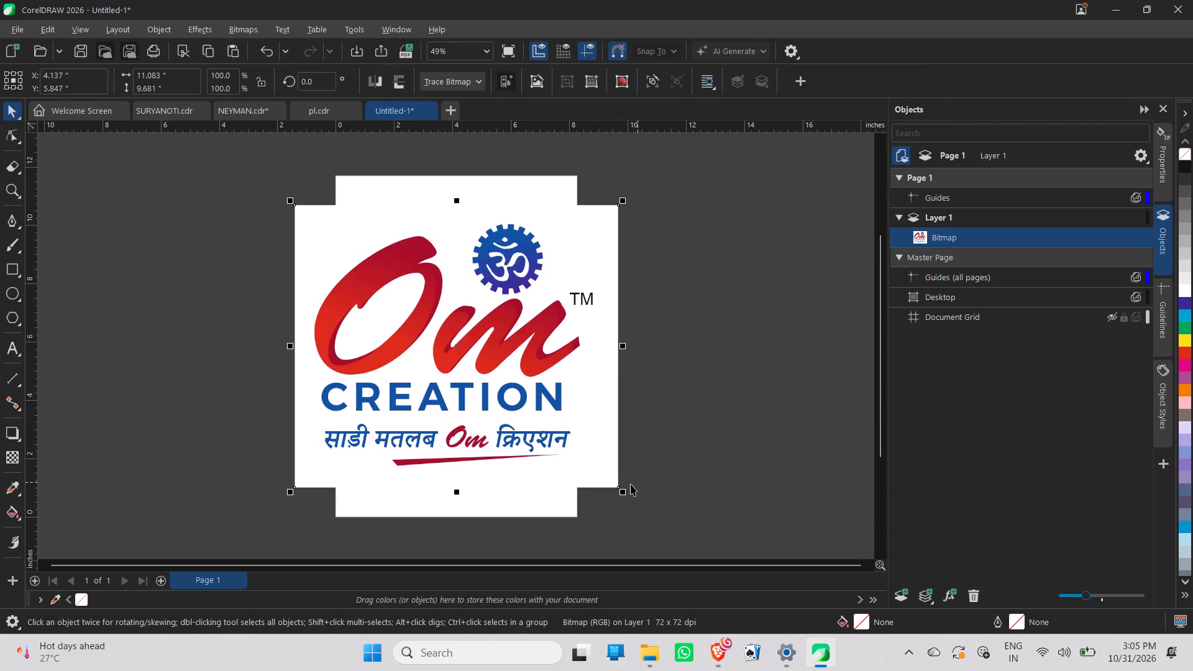
shift+drag(623, 490, 552, 447)
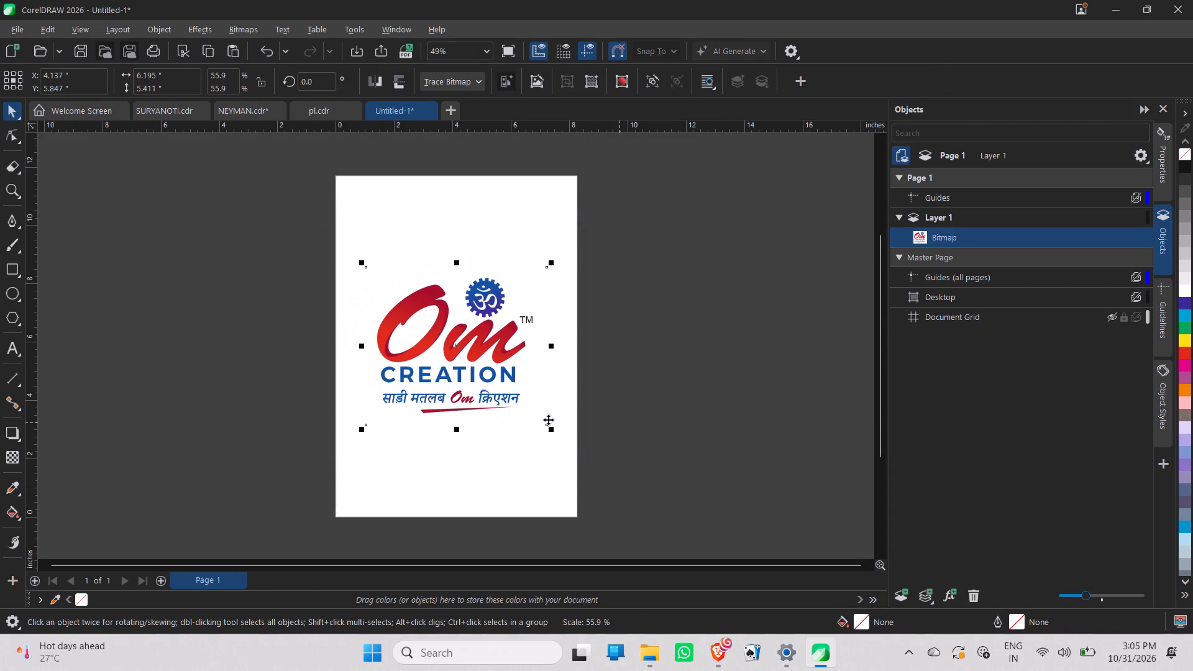
click(615, 253)
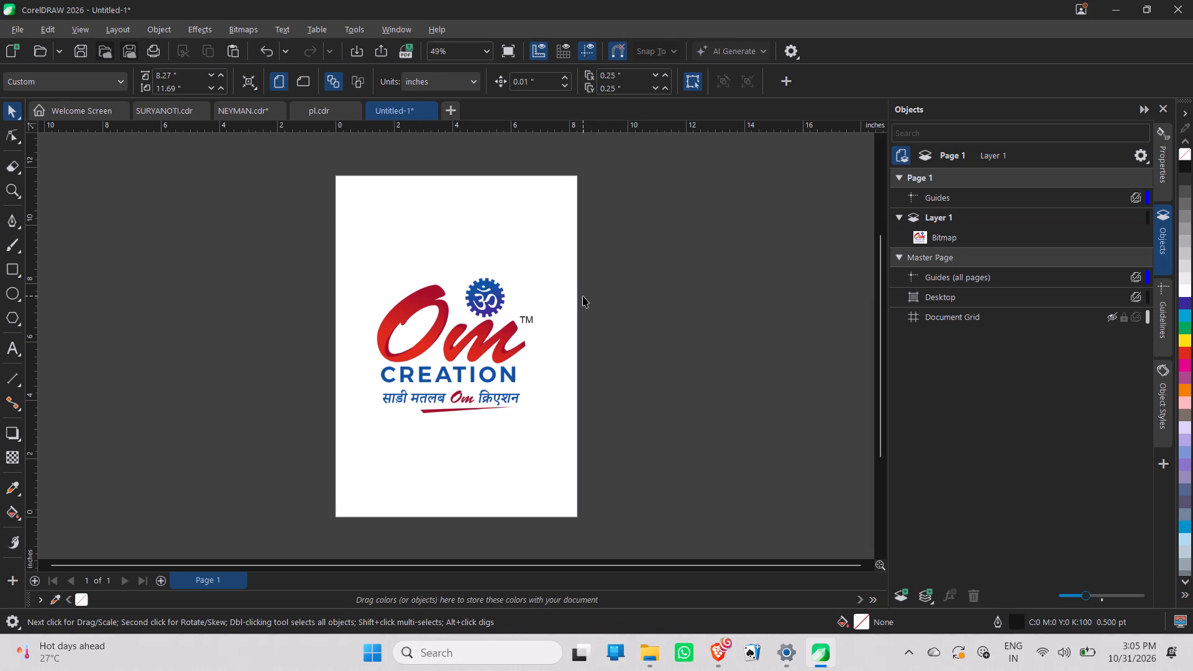
Move the logo bitmap off the page to its left and convert it to vectors with Quick Trace.
click(501, 349)
drag(500, 349, 205, 352)
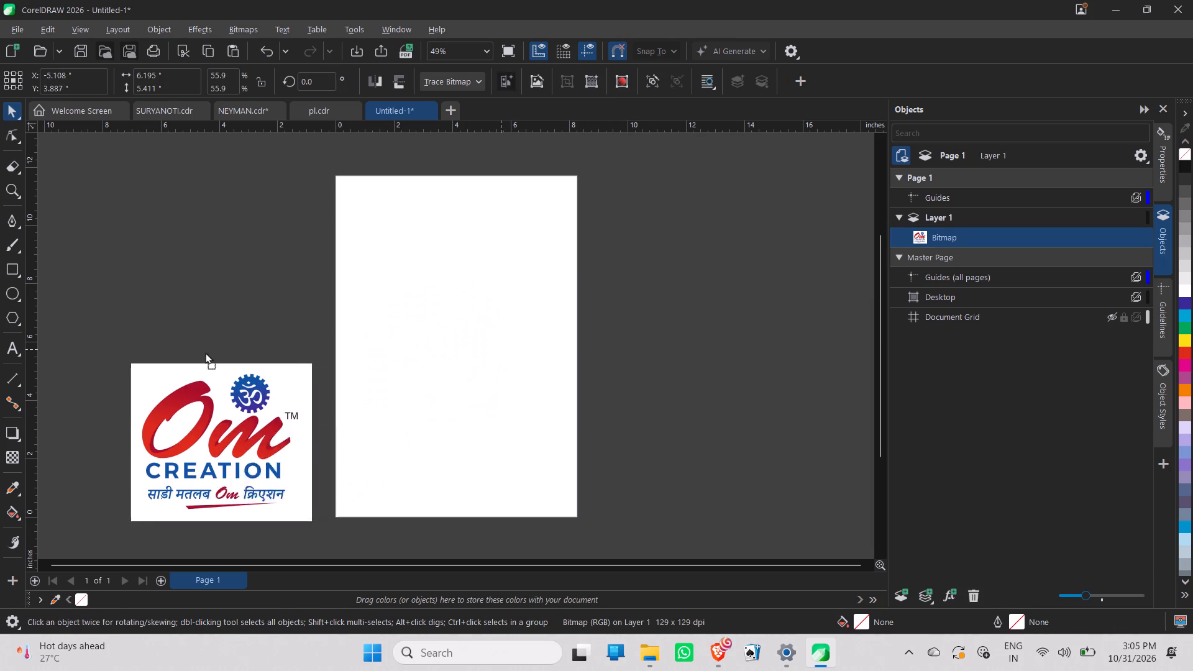
drag(205, 352, 203, 314)
right_click(203, 314)
right_click(144, 272)
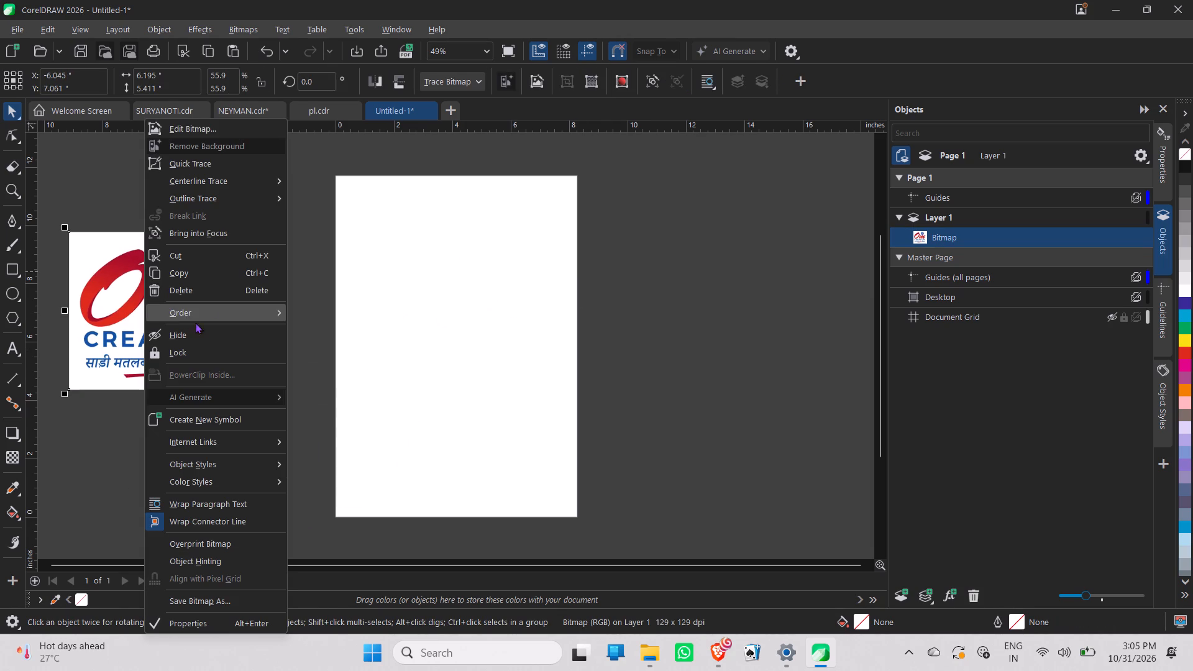
click(236, 161)
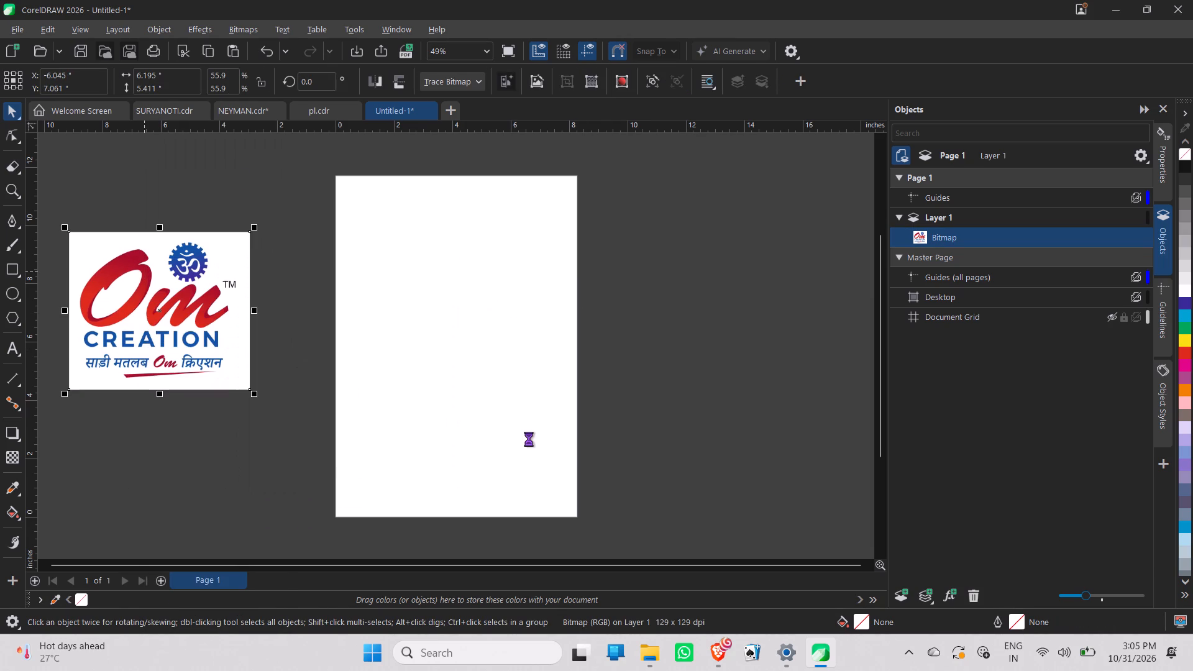
Delete the original logo bitmap lying beneath the traced group.
click(843, 291)
click(206, 385)
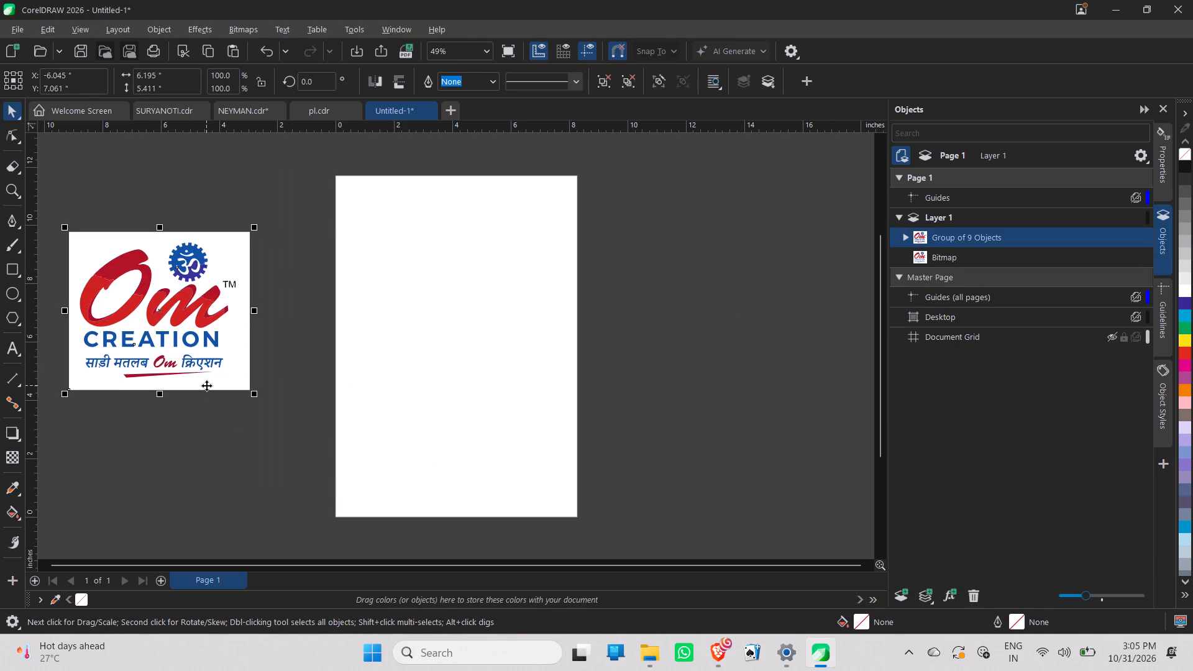
click(986, 250)
key(Delete)
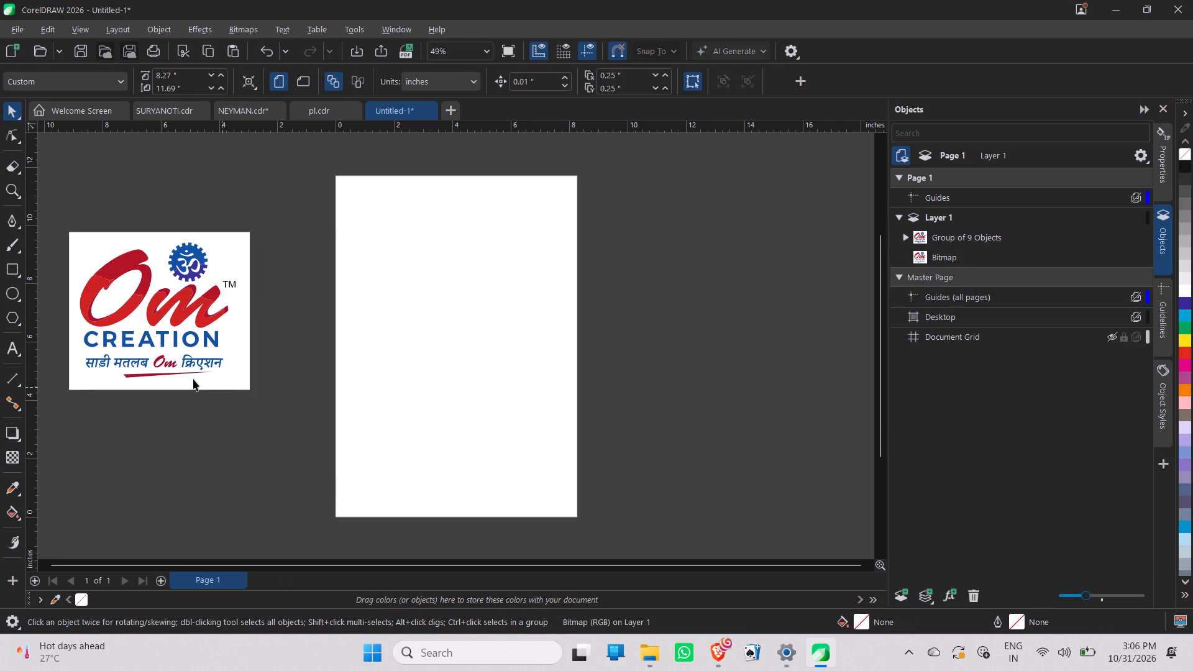
Move the traced logo group back onto the page, centred at about X 3.6, Y 7.0 inches.
click(198, 348)
drag(168, 291, 450, 292)
click(615, 263)
Delete the white background curve from the traced logo group.
click(526, 367)
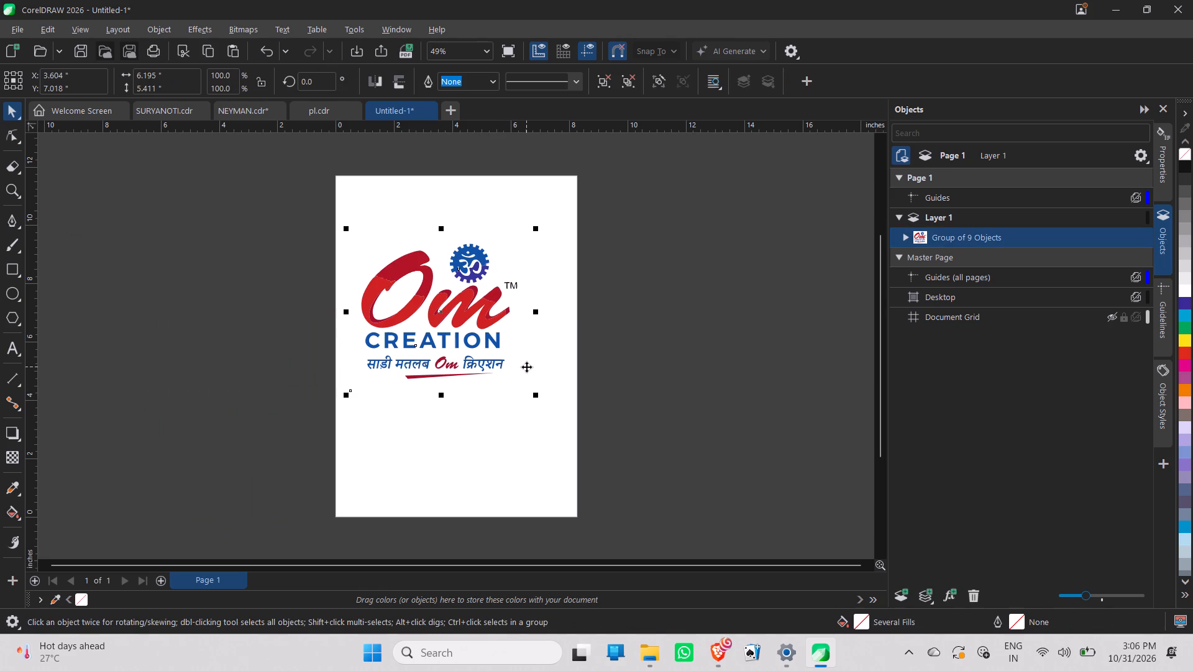
click(898, 239)
click(900, 239)
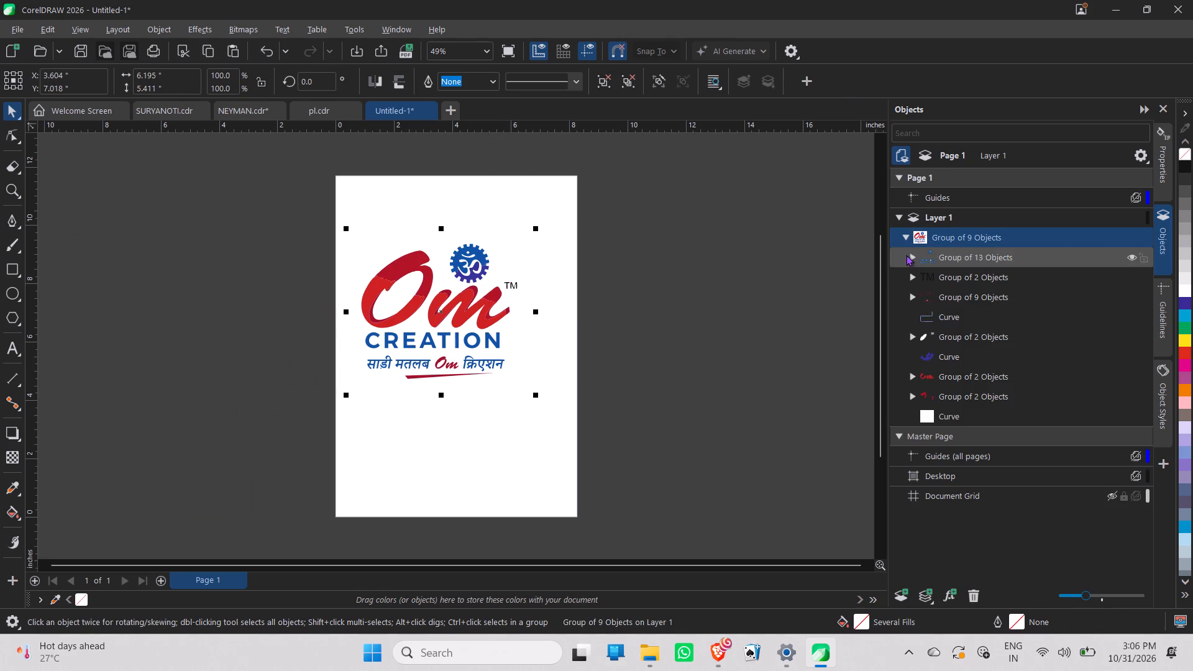
click(954, 411)
key(Delete)
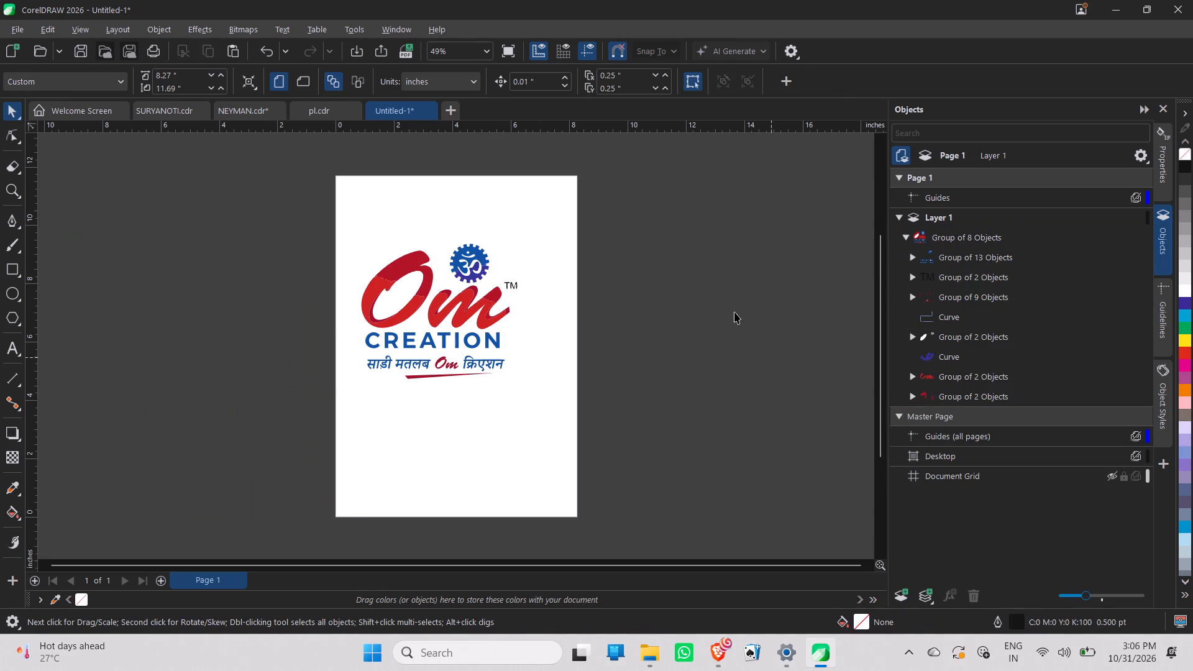
click(731, 308)
Paste another copy of the logo bitmap and place it off the page, above and to the left of it.
alt+scroll(333, 311, up, 6)
alt+scroll(360, 430, up, 4)
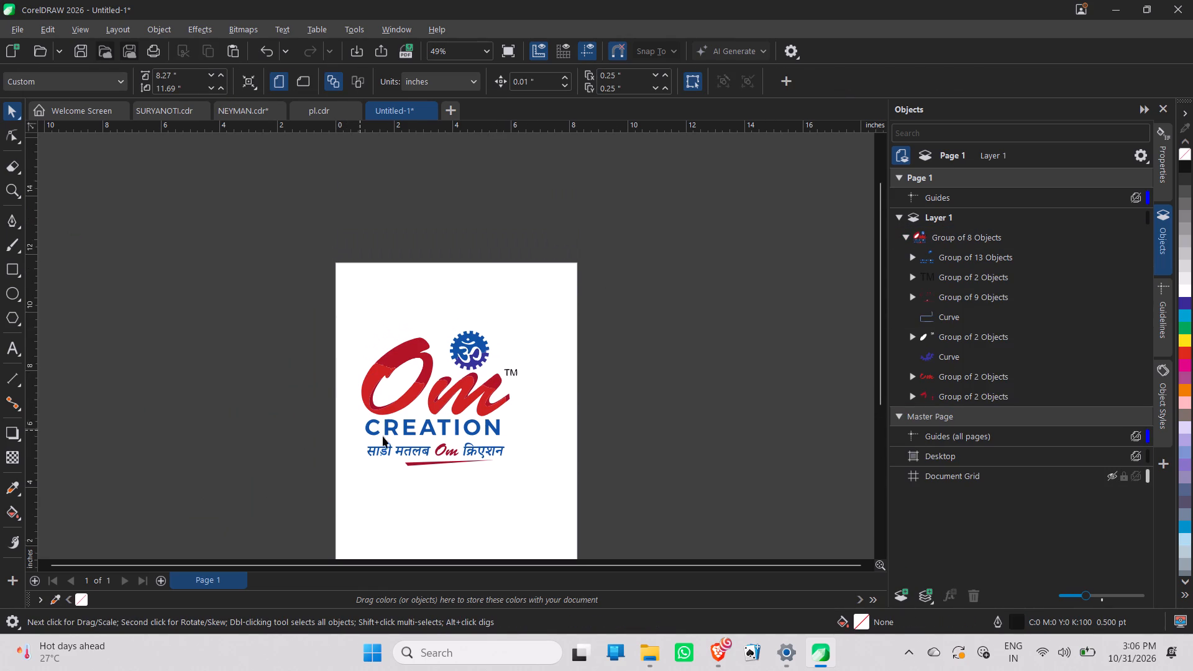
ctrl+scroll(417, 445, up, 2)
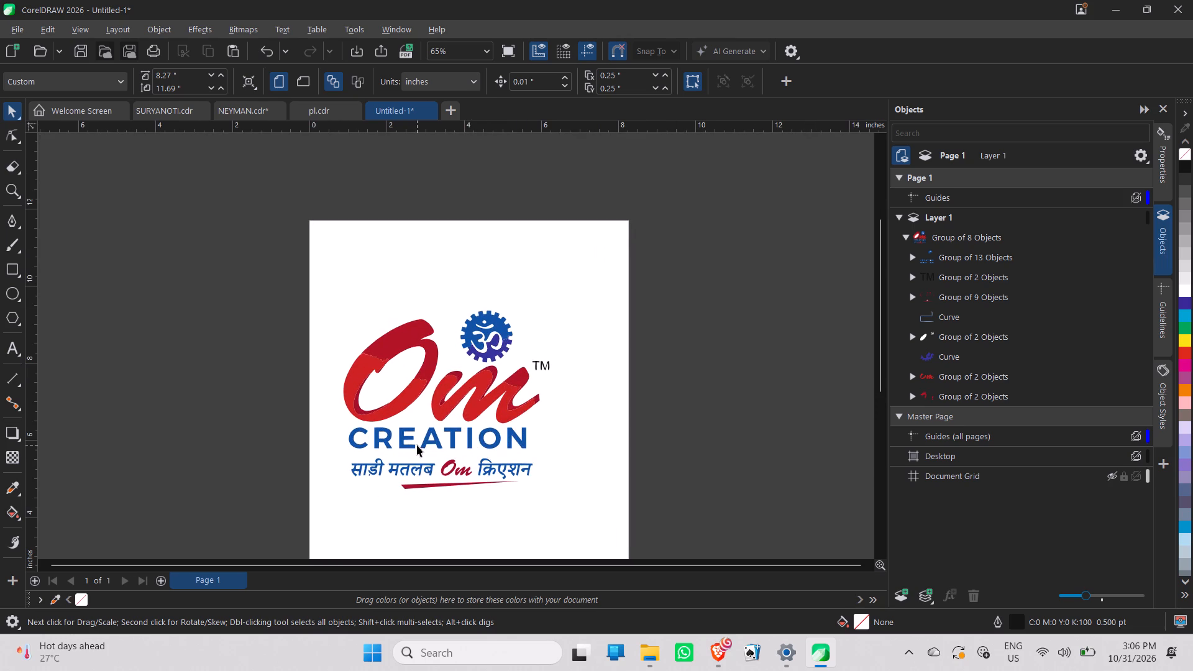
key(ctrl+v)
scroll(487, 417, down, 12)
drag(491, 439, 465, 444)
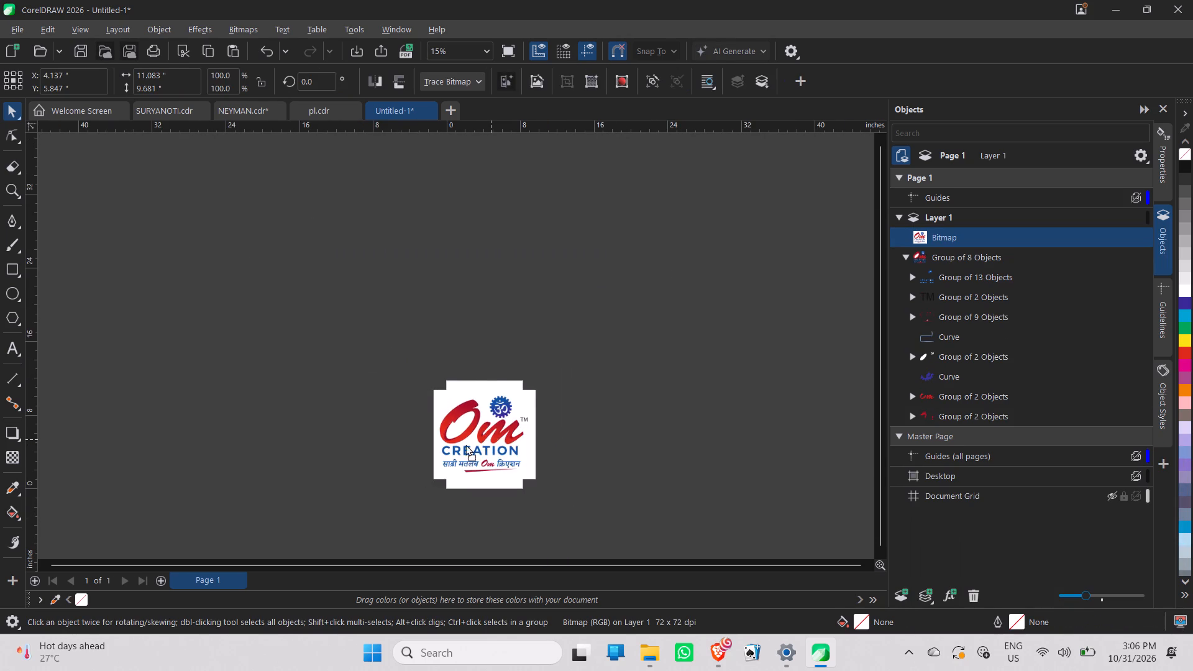
drag(465, 444, 304, 277)
Examine the traced logo closely, including the Om lettering, the round emblem, the CREATION text and the tagline.
scroll(352, 375, up, 2)
alt+scroll(419, 424, up, 4)
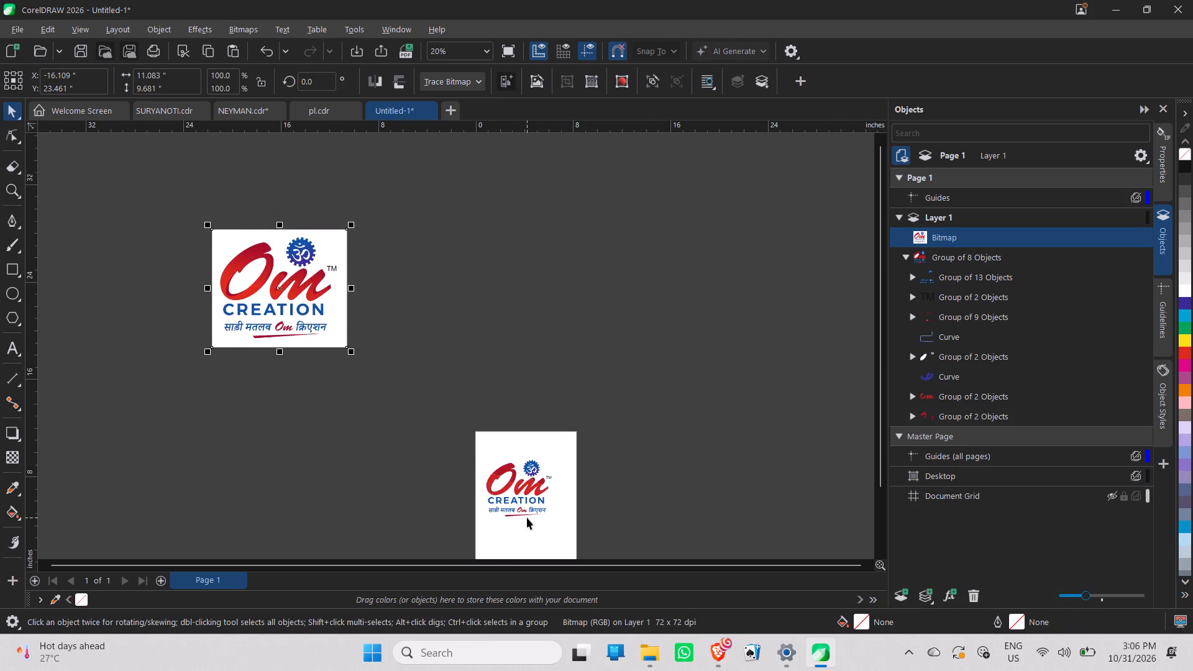
alt+scroll(527, 518, up, 3)
scroll(527, 518, down, 5)
middle_drag(470, 253, 443, 170)
scroll(506, 457, up, 14)
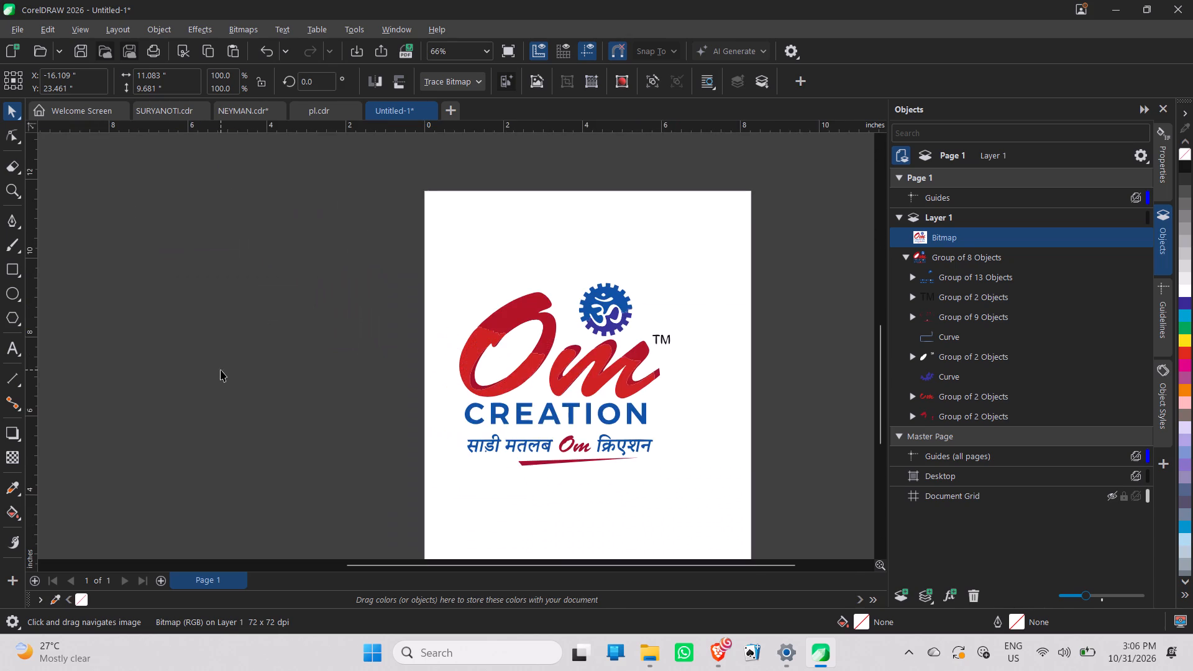
scroll(593, 395, up, 8)
middle_drag(577, 416, 290, 457)
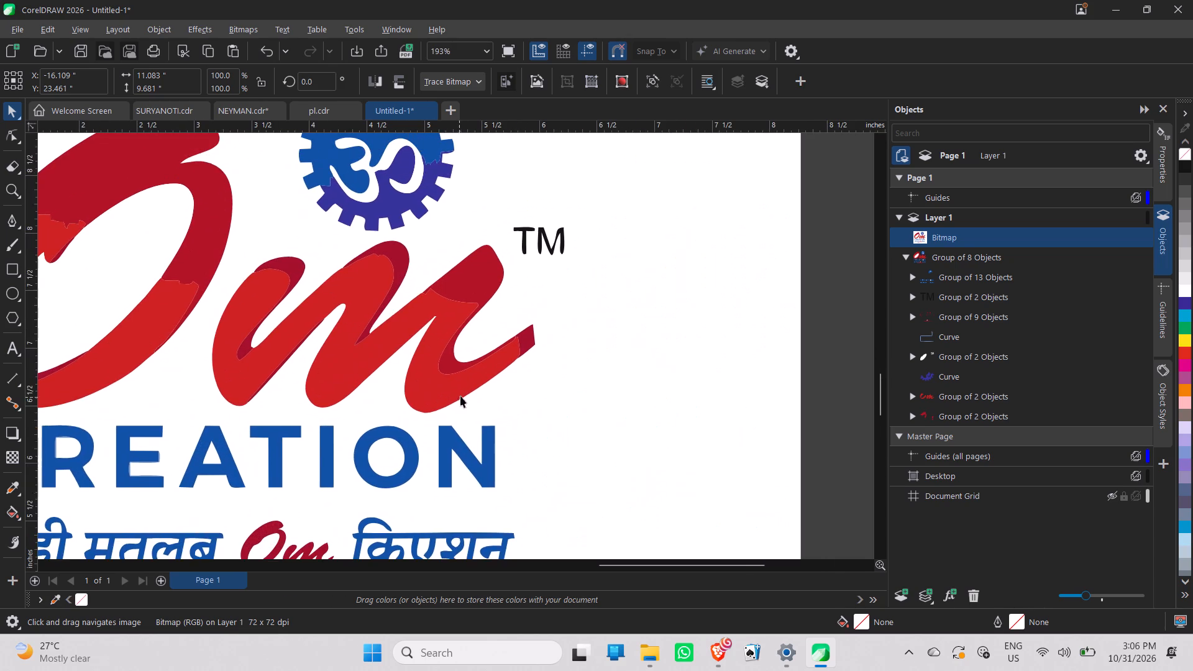
middle_drag(552, 349, 601, 560)
double_click(642, 299)
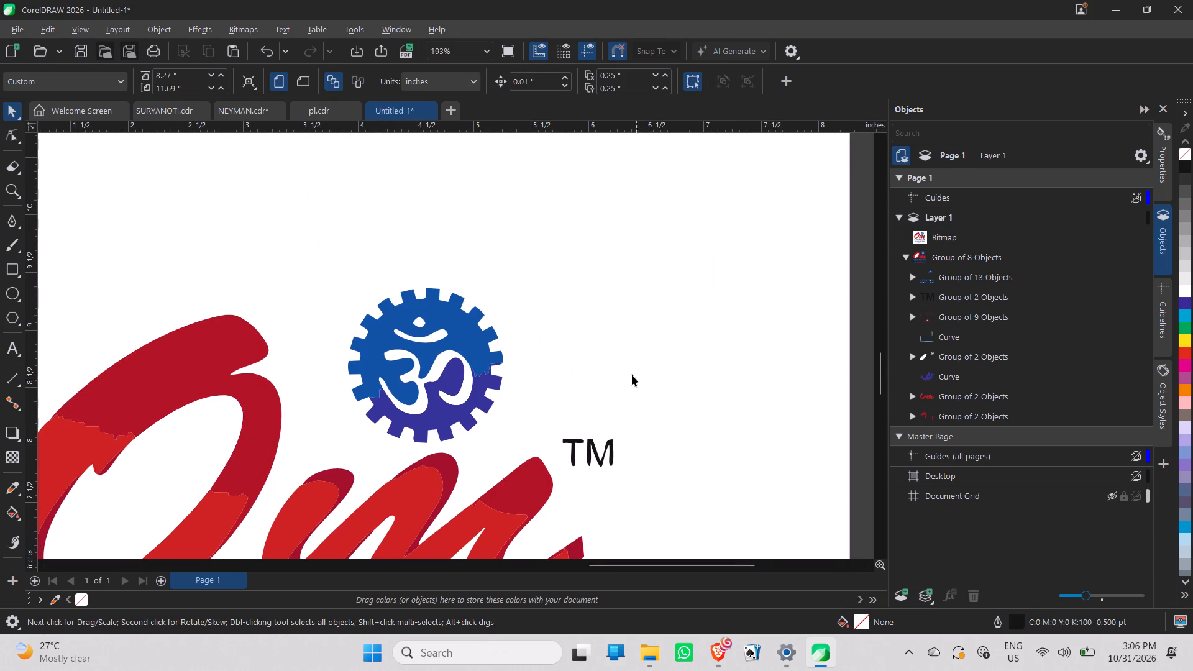
triple_click(629, 374)
triple_click(629, 374)
double_click(629, 374)
double_click(496, 431)
click(523, 503)
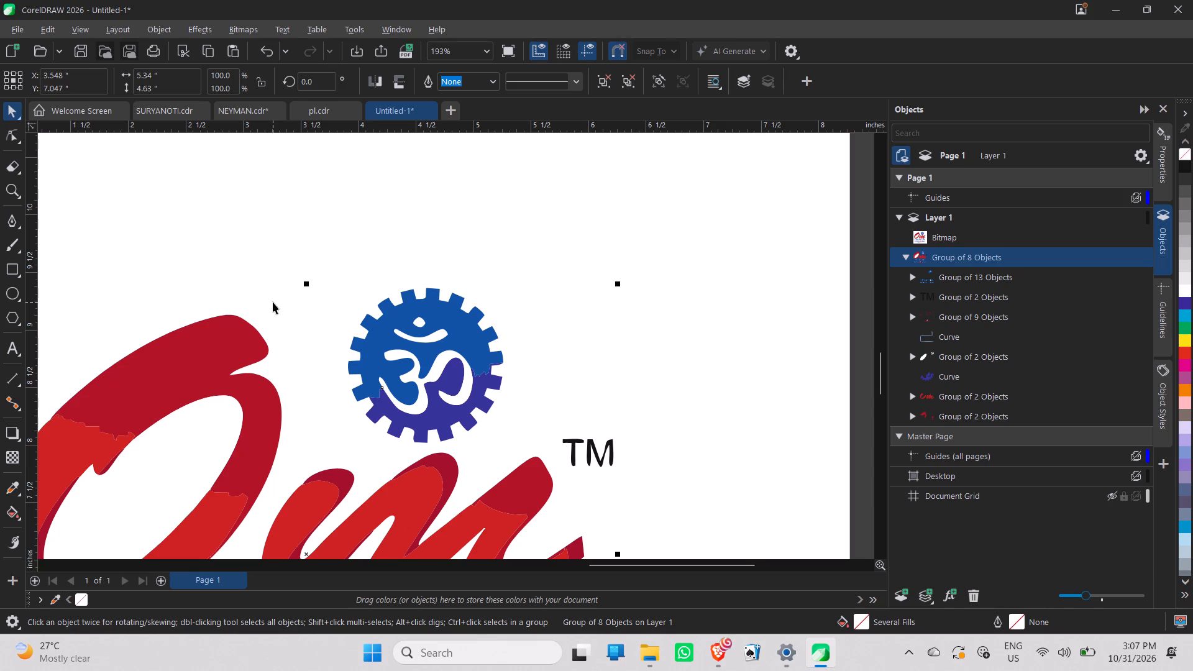
scroll(342, 363, down, 3)
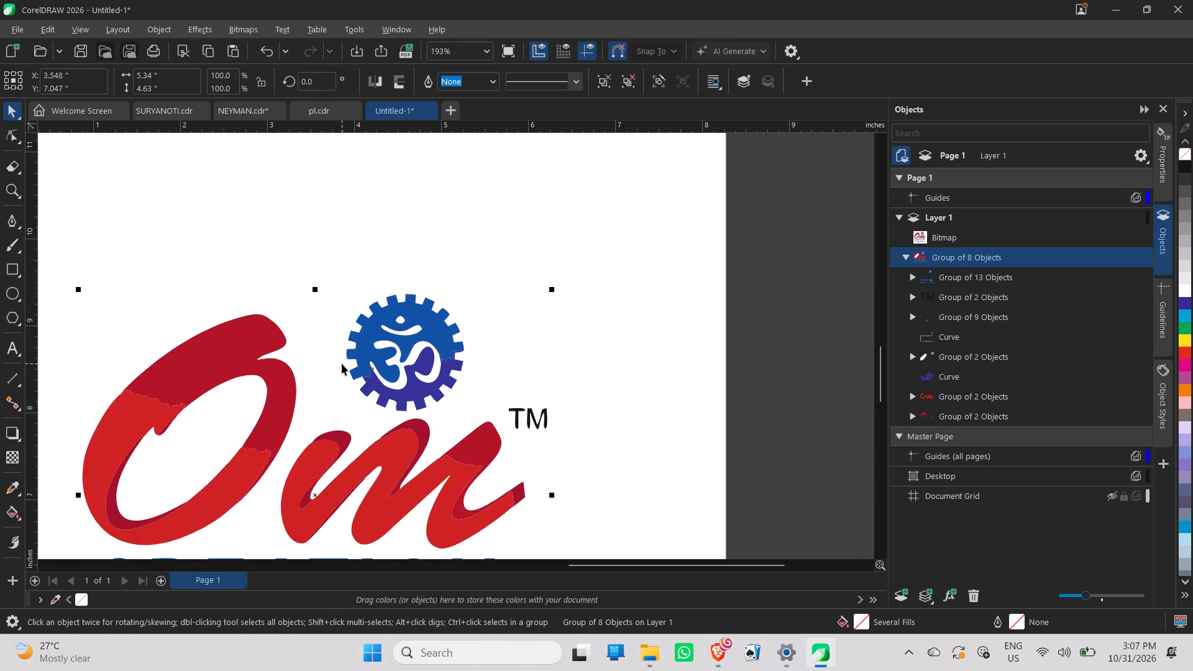
middle_drag(326, 400, 568, 335)
scroll(568, 335, up, 1)
scroll(564, 336, down, 1)
middle_drag(396, 463, 150, 190)
middle_drag(285, 359, 370, 449)
scroll(370, 449, up, 1)
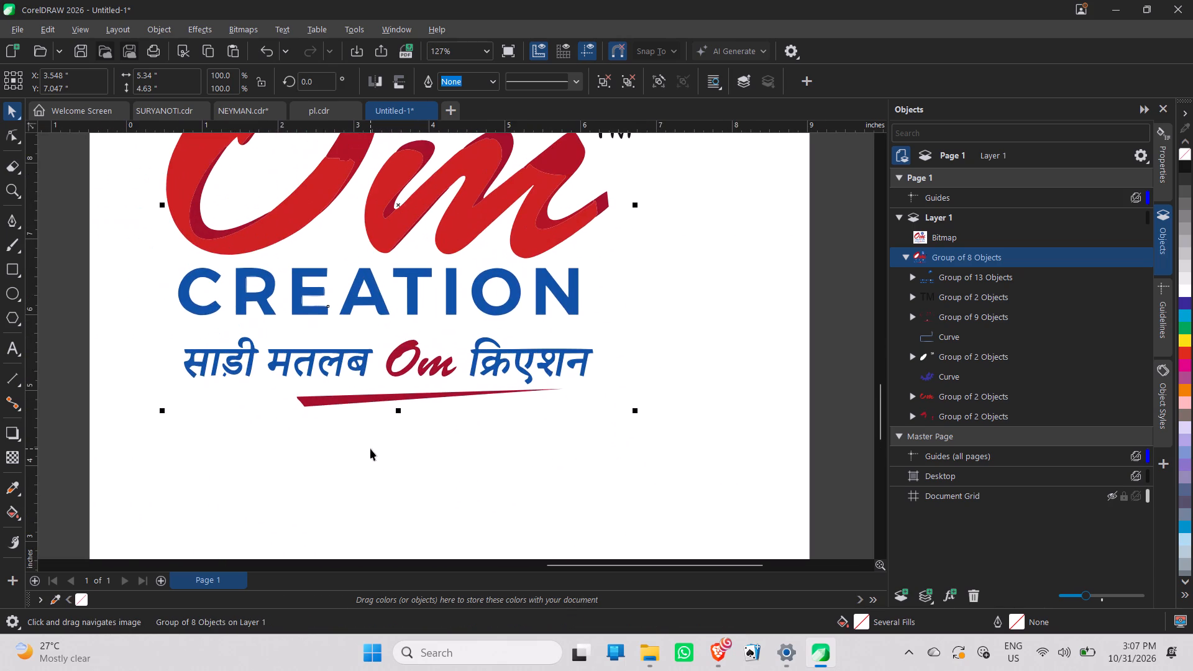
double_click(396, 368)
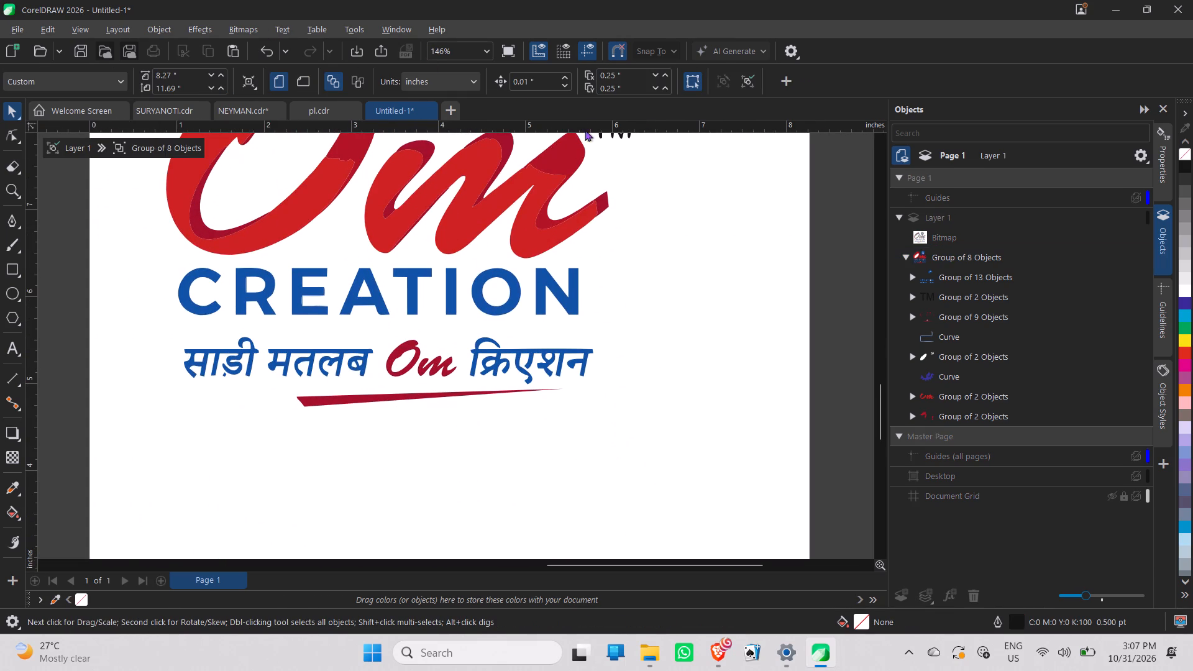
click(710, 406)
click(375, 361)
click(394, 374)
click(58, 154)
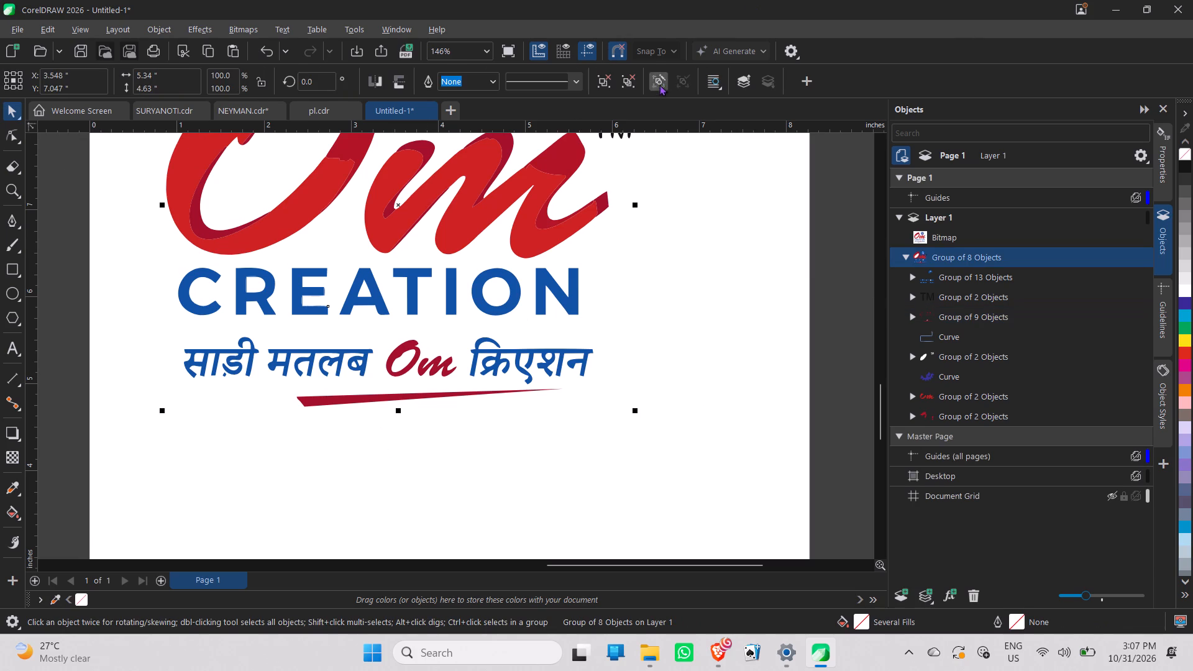
Ungroup the traced logo and its nested group of nine red shapes around the small Om and underline.
click(595, 84)
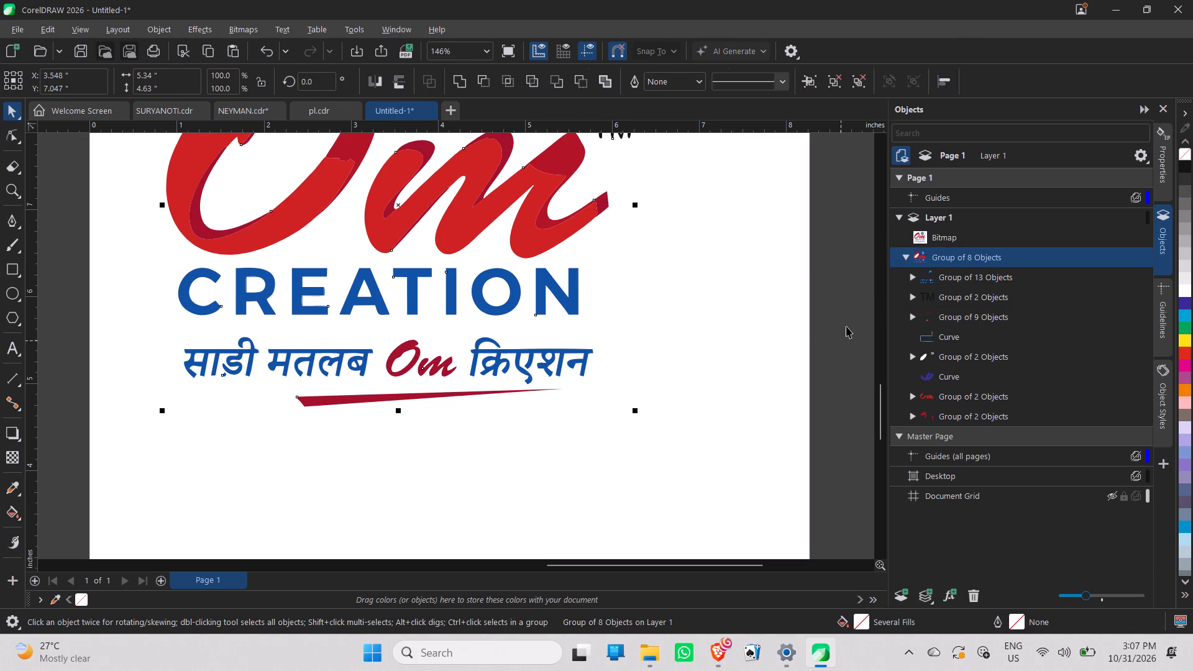
click(846, 326)
click(440, 362)
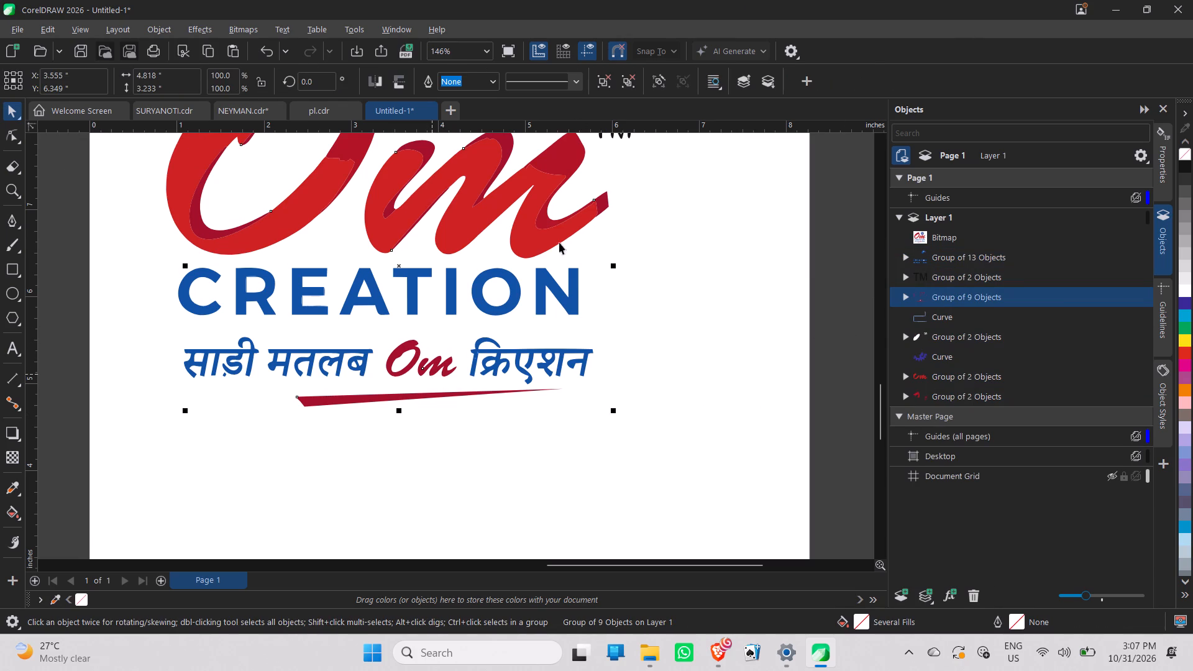
click(600, 83)
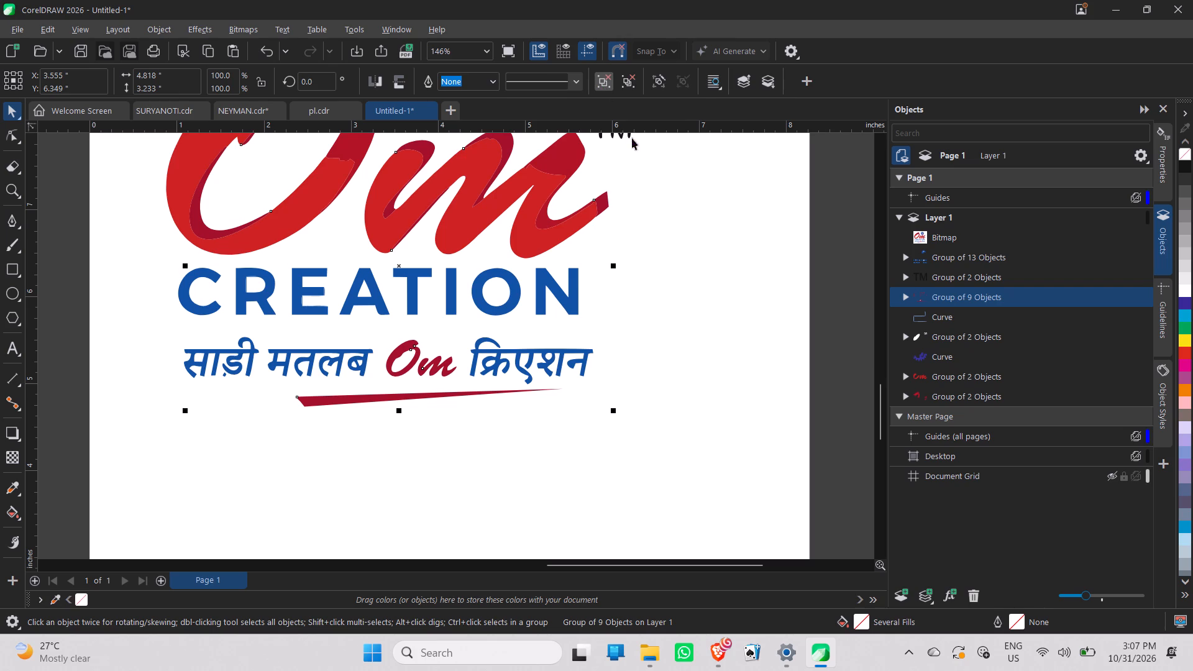
click(684, 243)
Group the two traced parts of the small red Om in the tagline.
click(466, 442)
drag(466, 442, 433, 380)
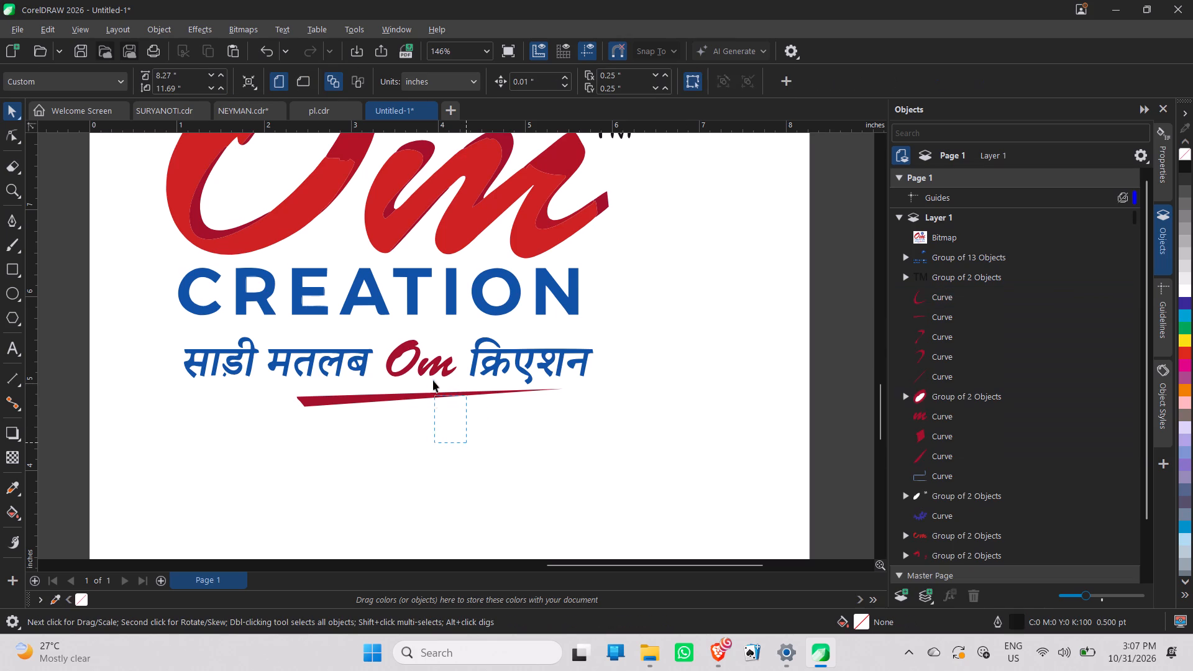
drag(433, 380, 379, 337)
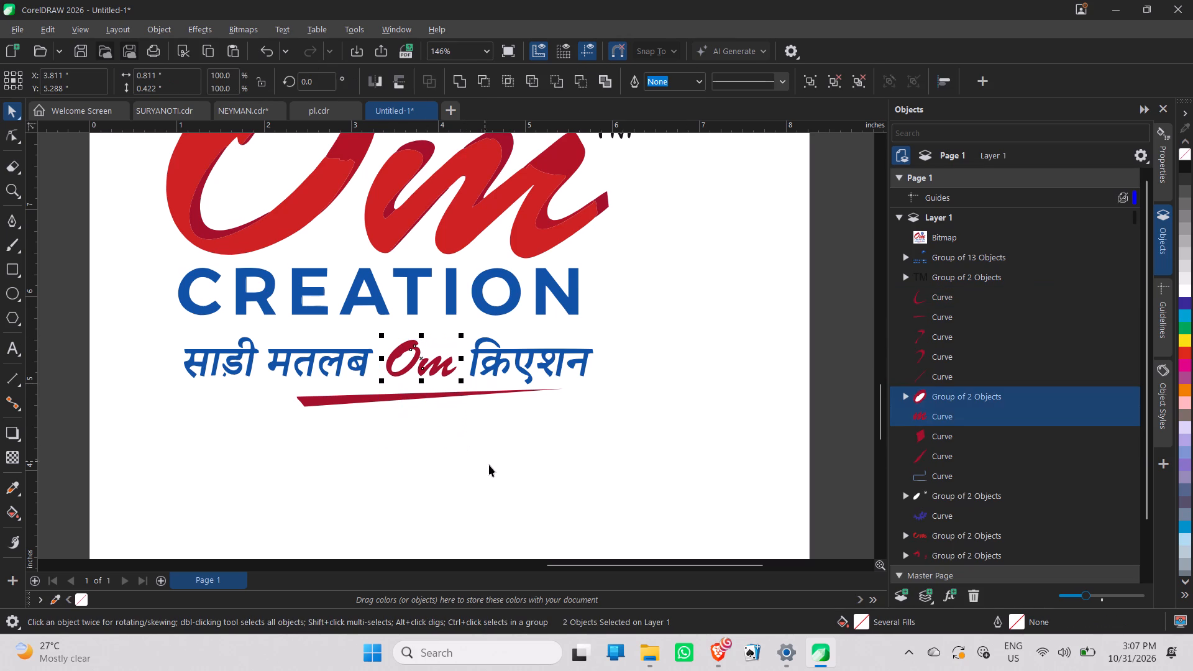
key(ctrl+g)
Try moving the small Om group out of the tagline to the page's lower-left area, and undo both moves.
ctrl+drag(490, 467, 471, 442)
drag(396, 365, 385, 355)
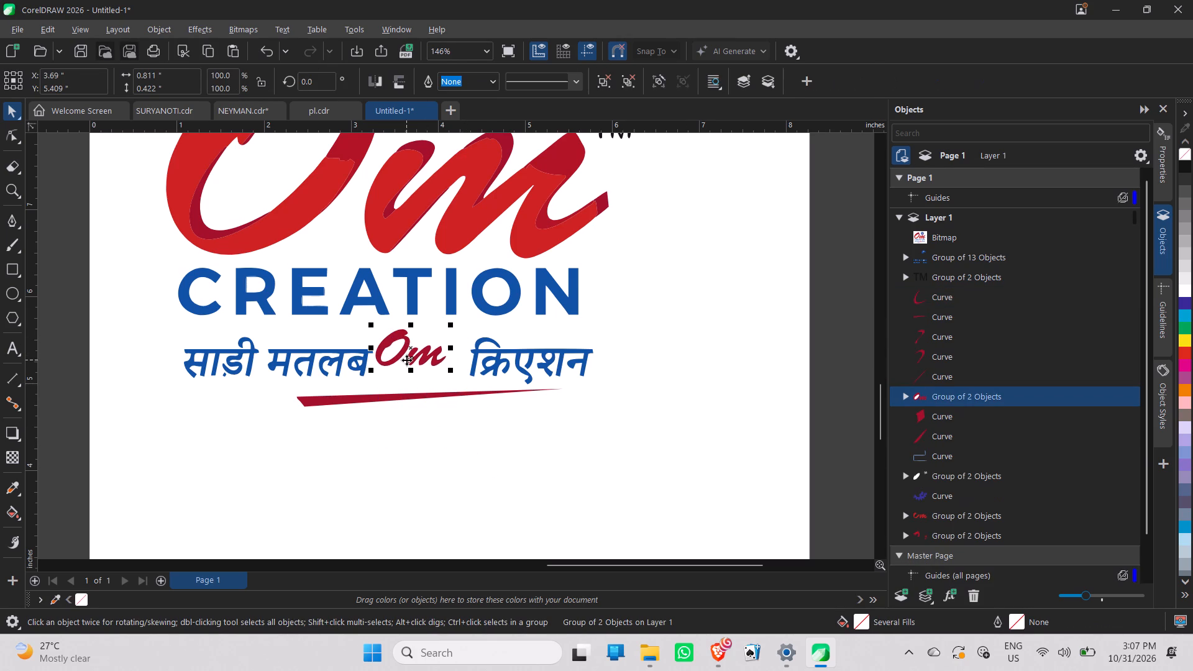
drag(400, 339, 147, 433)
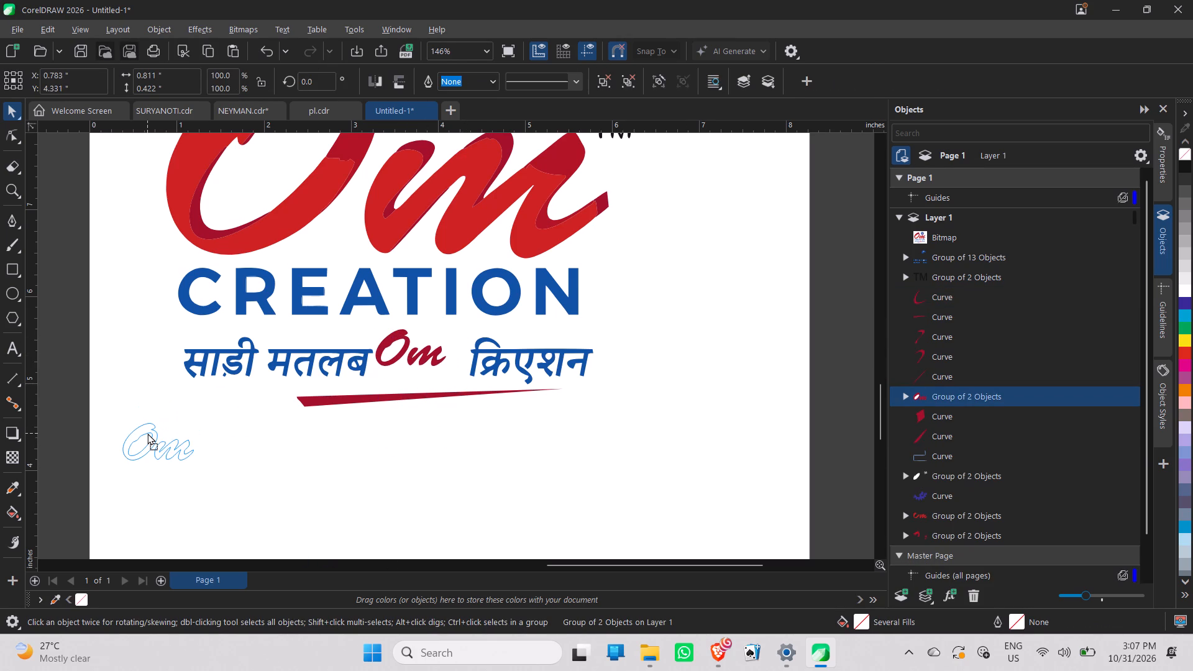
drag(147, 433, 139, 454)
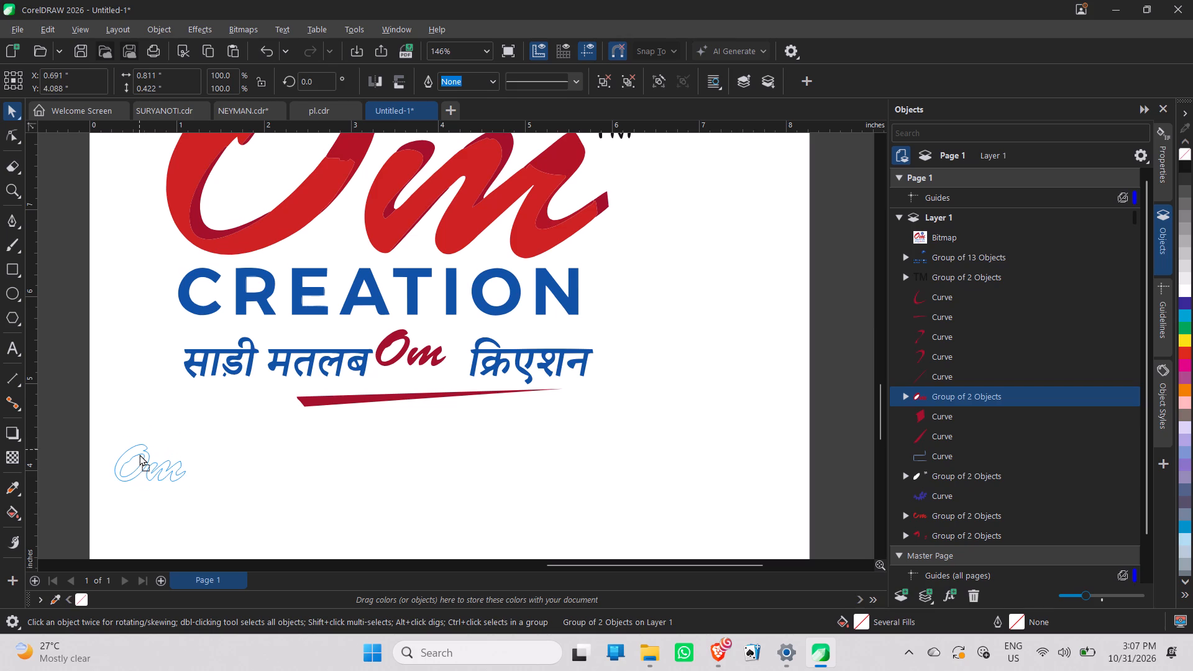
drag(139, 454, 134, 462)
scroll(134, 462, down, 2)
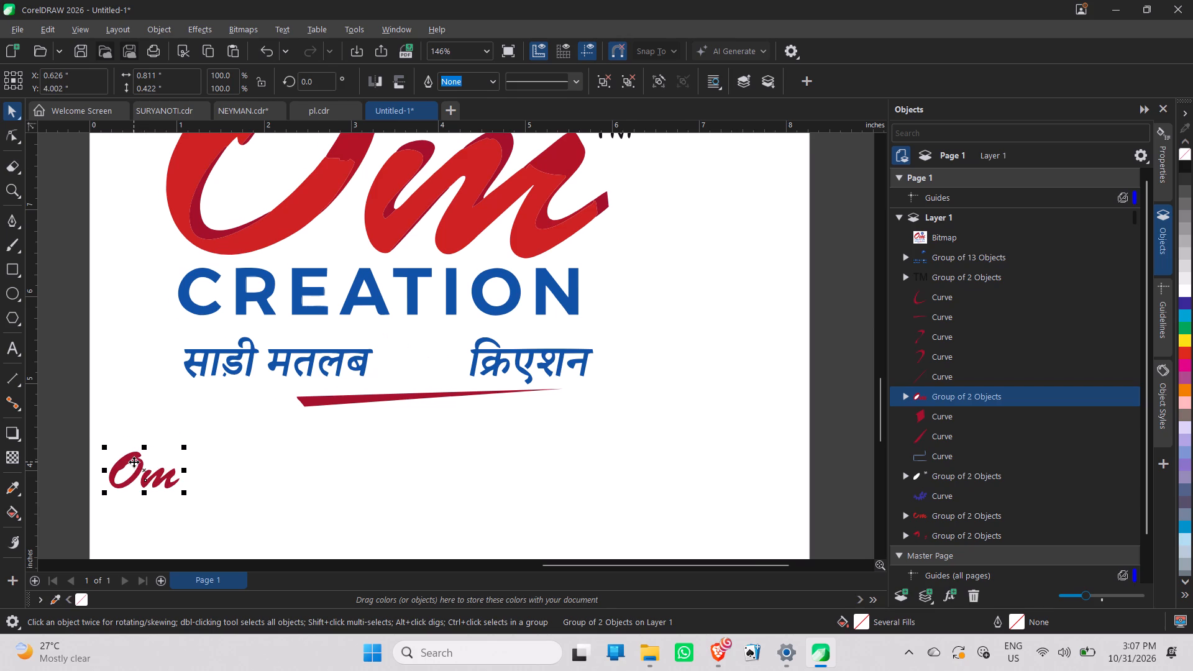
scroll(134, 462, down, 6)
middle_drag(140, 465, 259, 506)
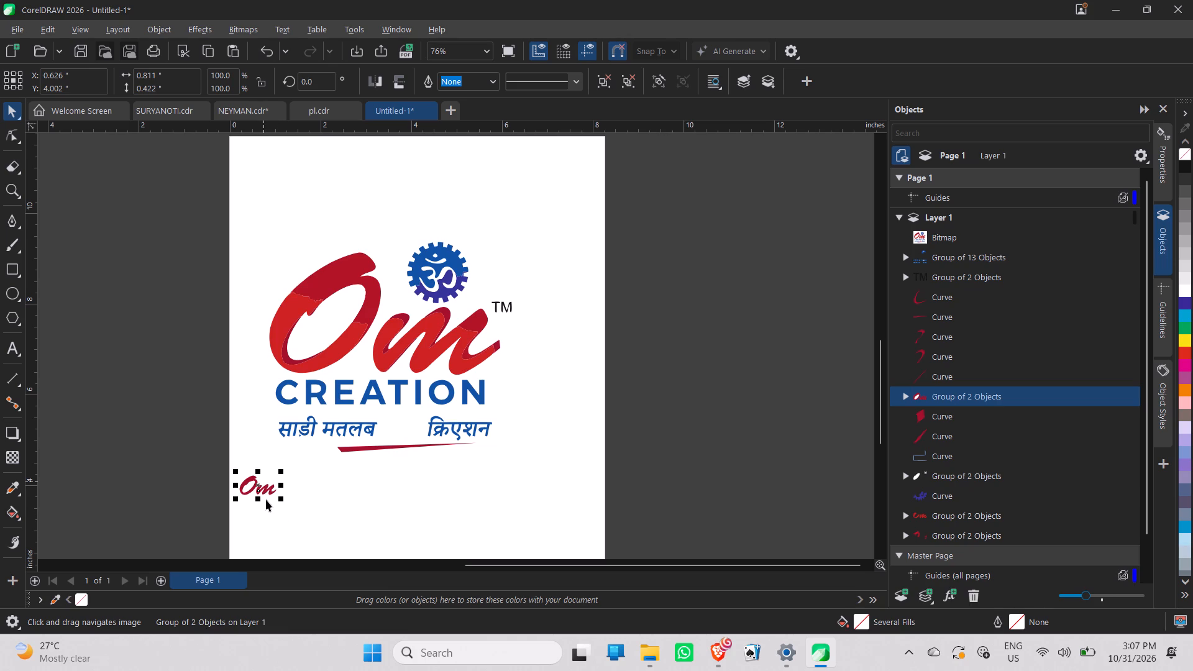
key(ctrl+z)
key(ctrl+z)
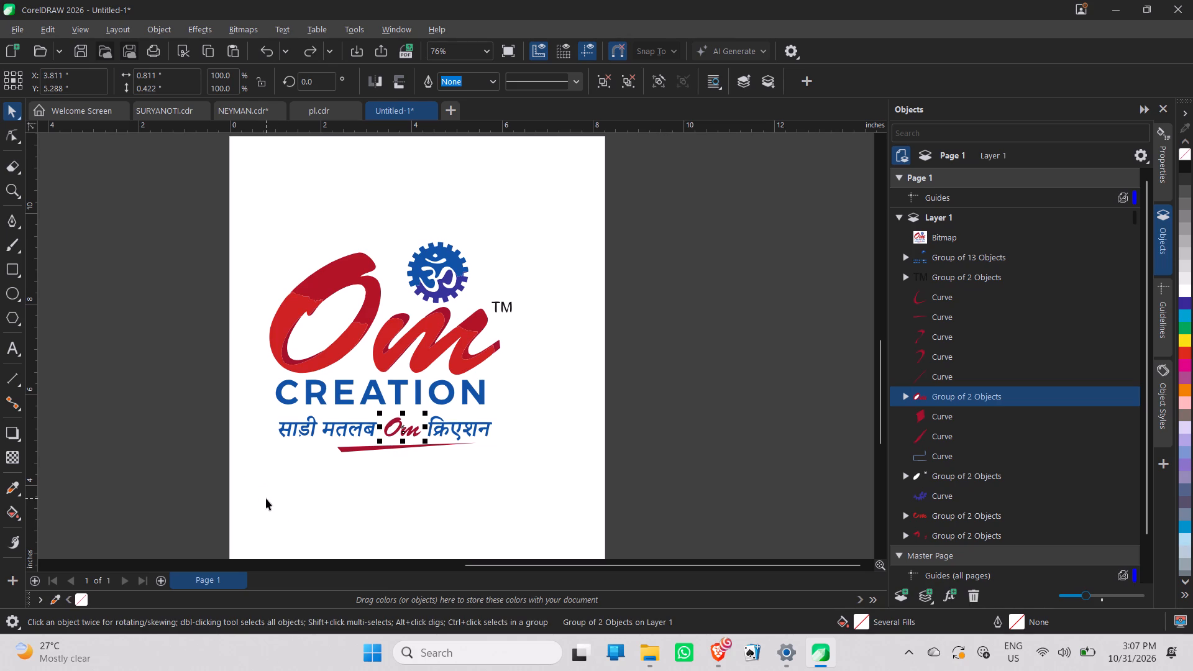
Ungroup the 13-object group of blue shapes that holds the emblem and CREATION lettering.
click(434, 286)
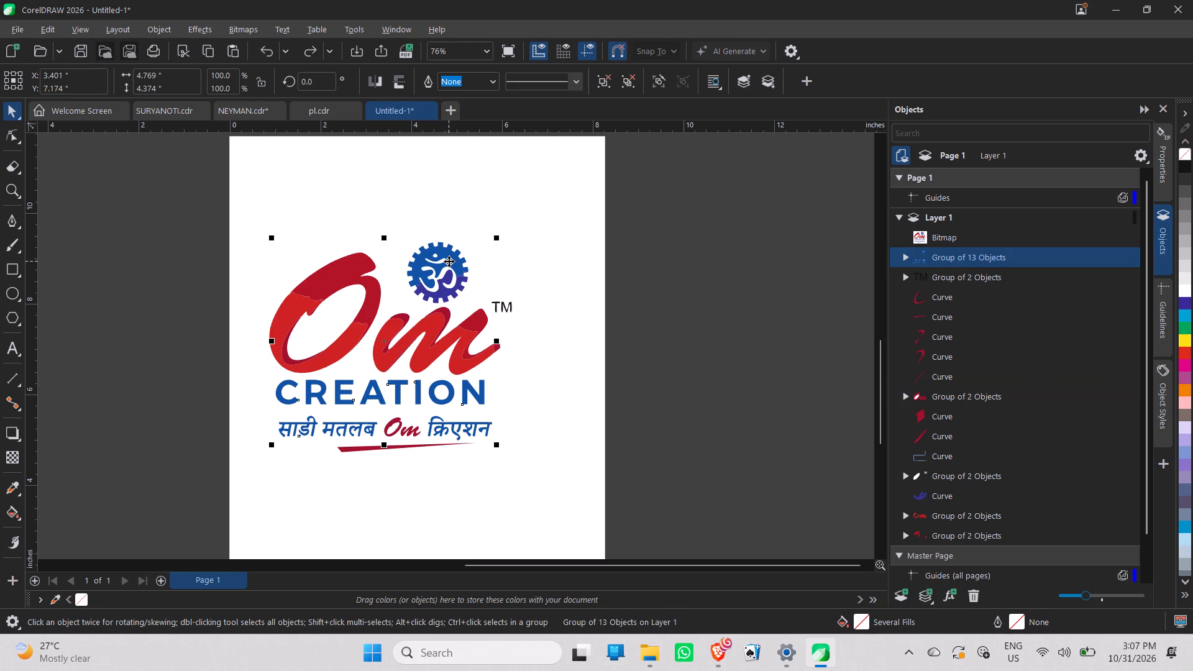
click(601, 87)
click(622, 178)
Group the two traced parts of the round Om emblem.
click(437, 277)
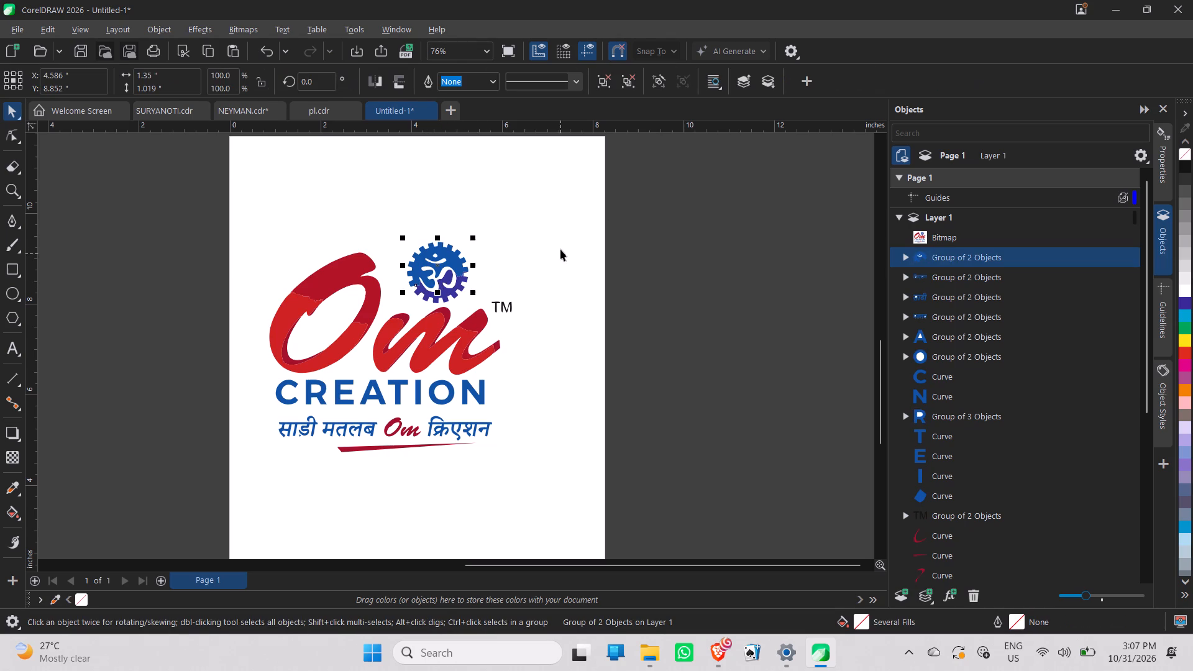
click(544, 245)
drag(502, 197, 396, 311)
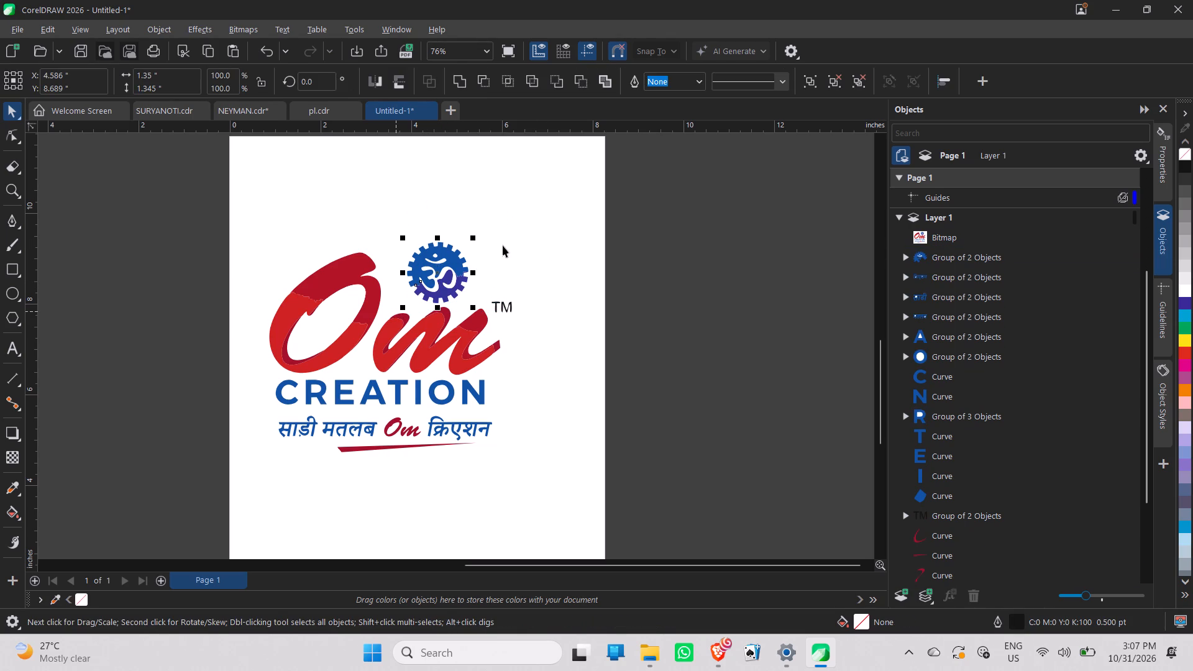
key(ctrl+g)
Move the emblem group beside the large O, across the page's left edge.
drag(449, 276, 190, 311)
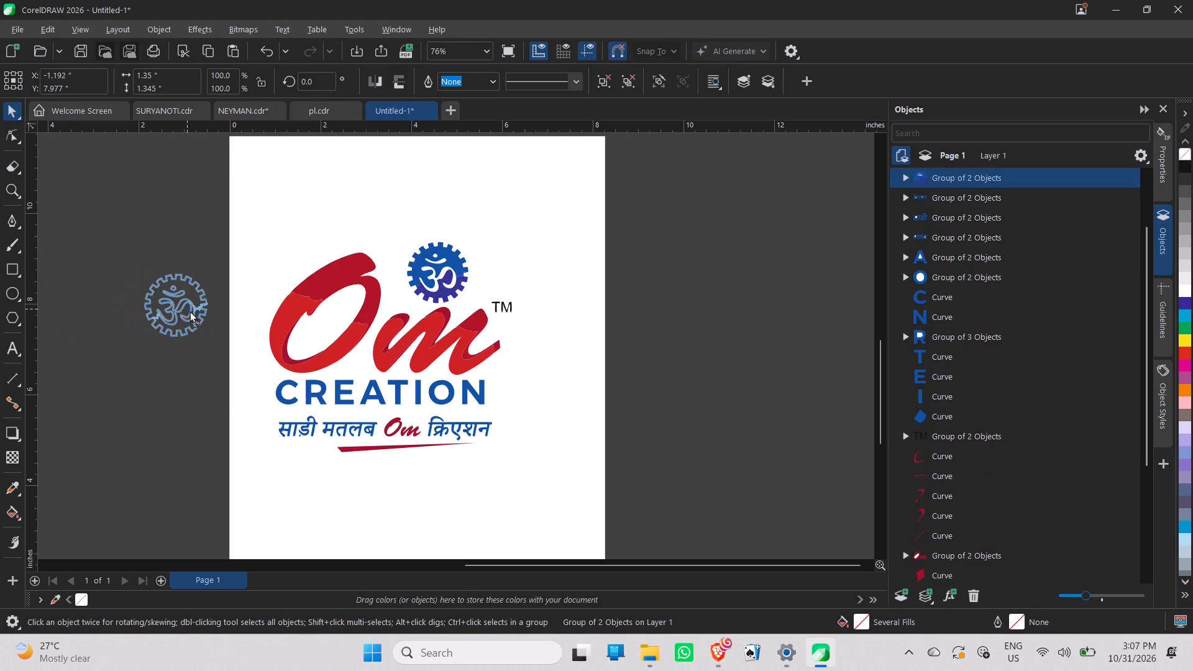
drag(190, 311, 244, 360)
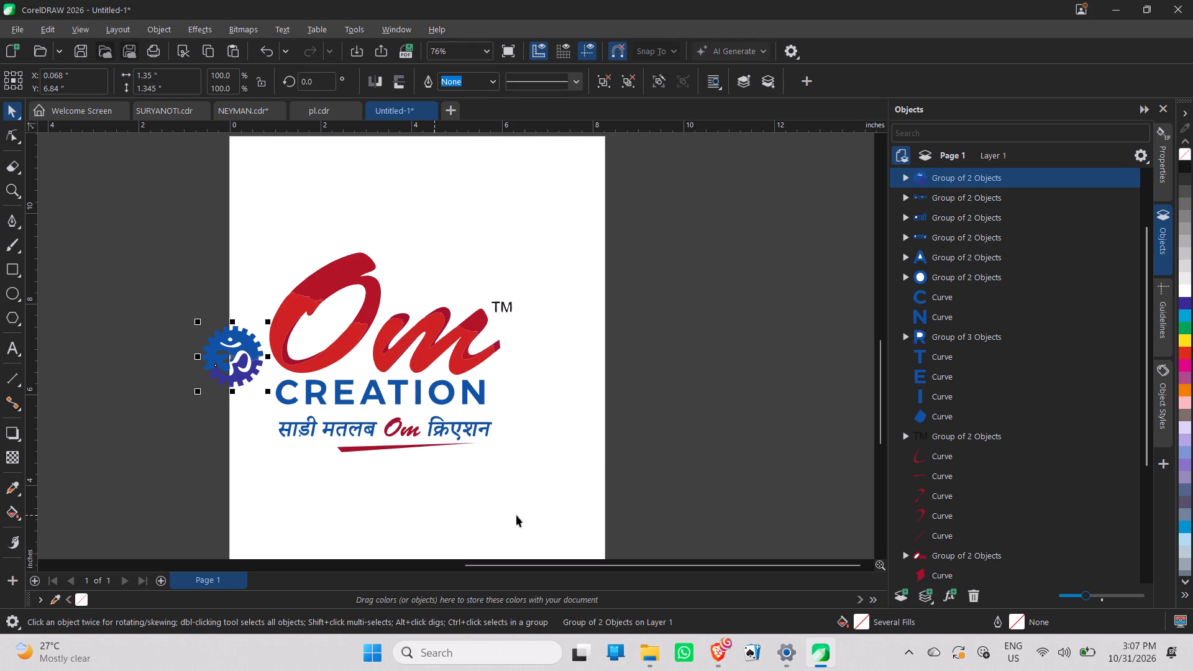
Shrink the logo's remaining parts without the emblem to about 4.56 × 3.75 in and shift them right, centred near X 4.81, Y 6.11 in.
click(516, 515)
drag(510, 514, 265, 219)
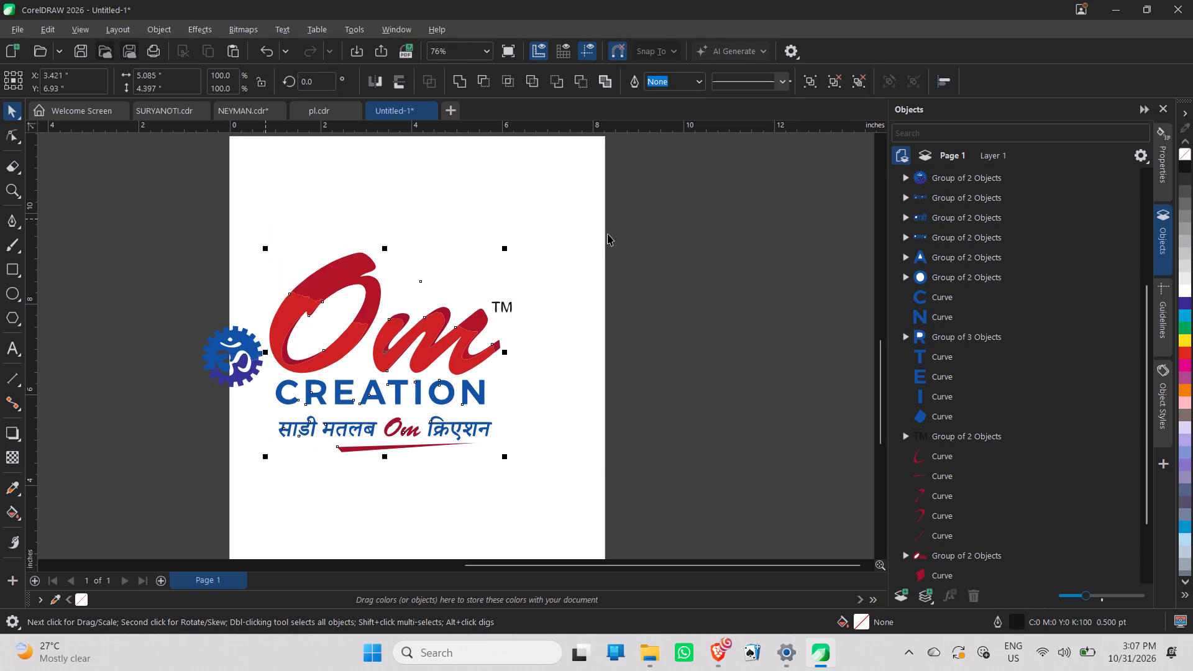
click(571, 239)
drag(562, 209, 267, 511)
drag(433, 347, 487, 327)
shift+drag(572, 439, 554, 427)
drag(500, 334, 503, 392)
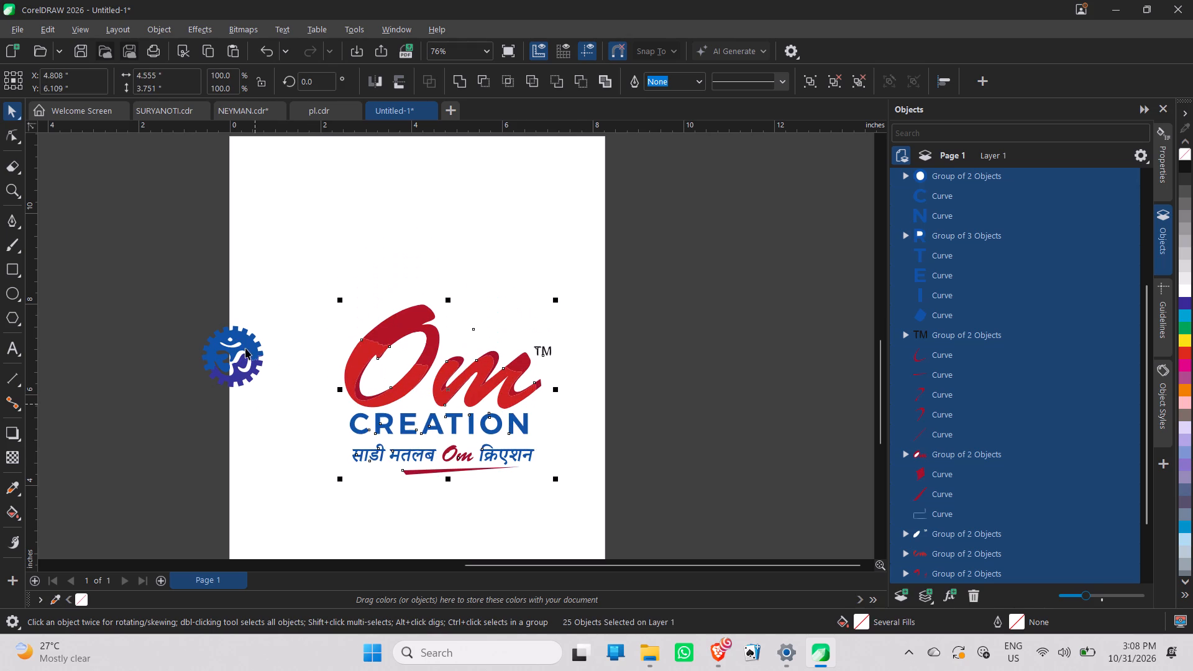
Move the emblem onto the page just left of the large O and enlarge it to about 1.88 × 1.87 in.
click(245, 347)
drag(245, 346, 311, 363)
drag(311, 363, 314, 357)
click(314, 357)
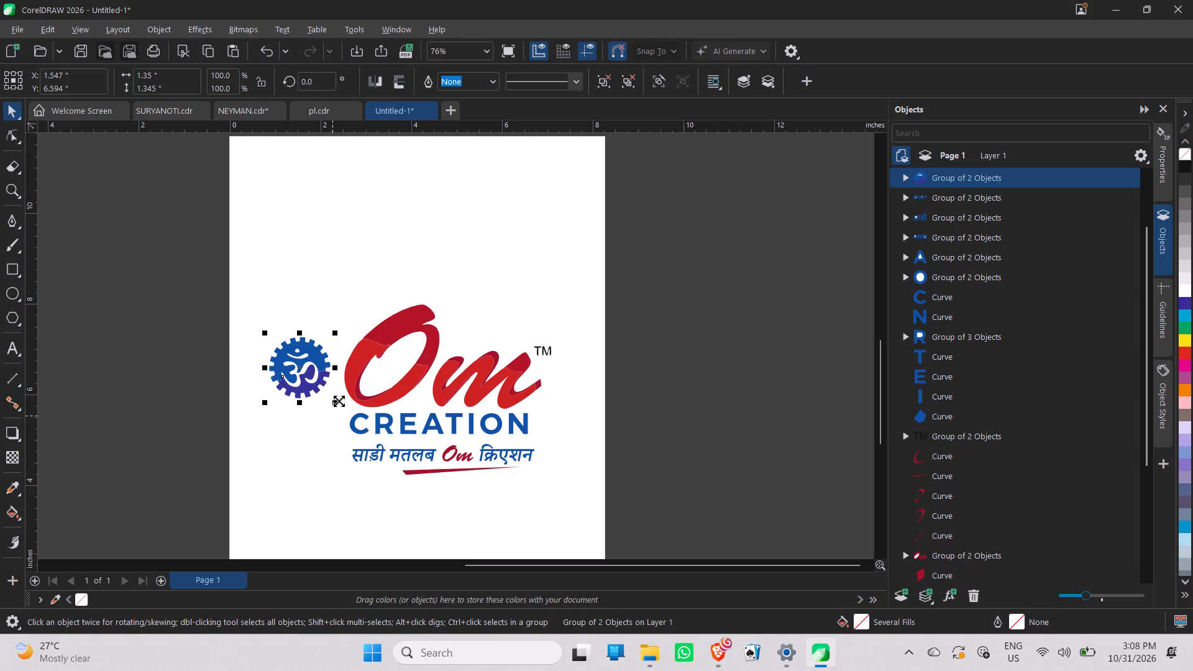
shift+drag(339, 401, 347, 416)
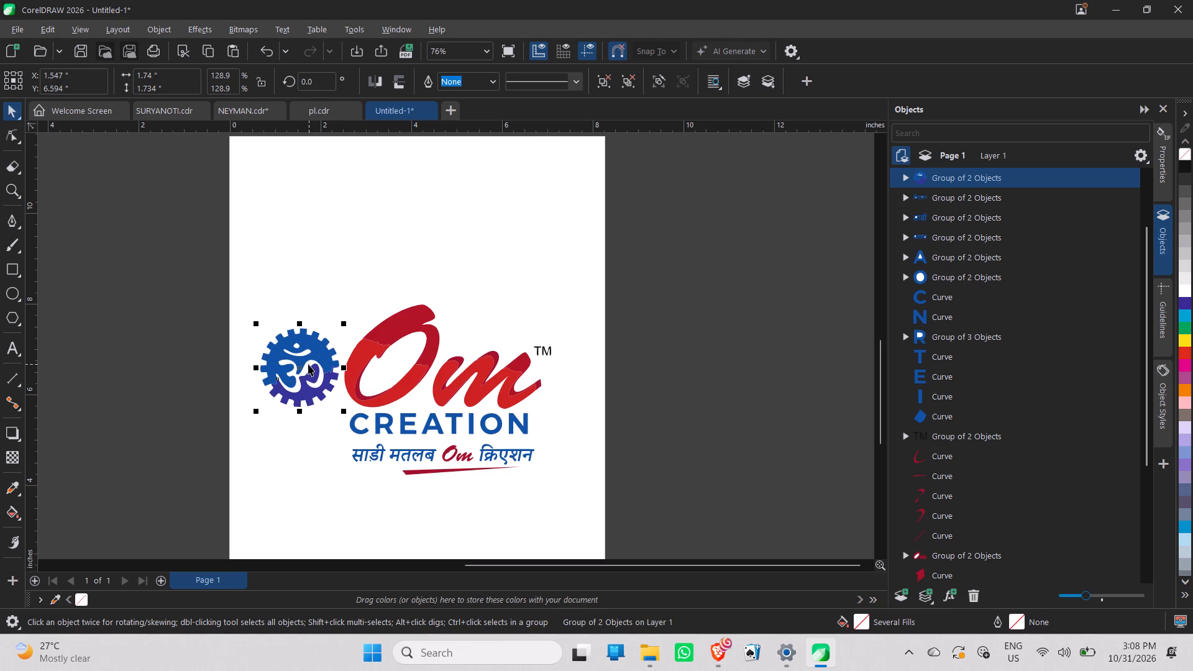
drag(298, 364, 298, 354)
shift+drag(344, 399, 347, 403)
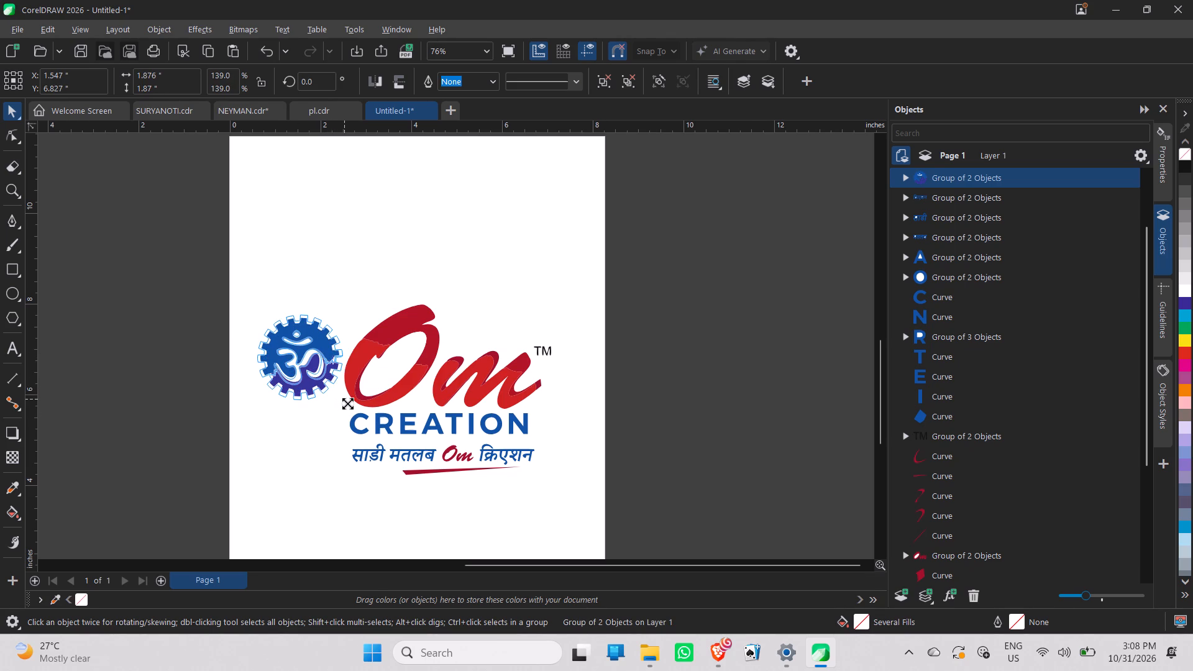
shift+drag(347, 403, 347, 404)
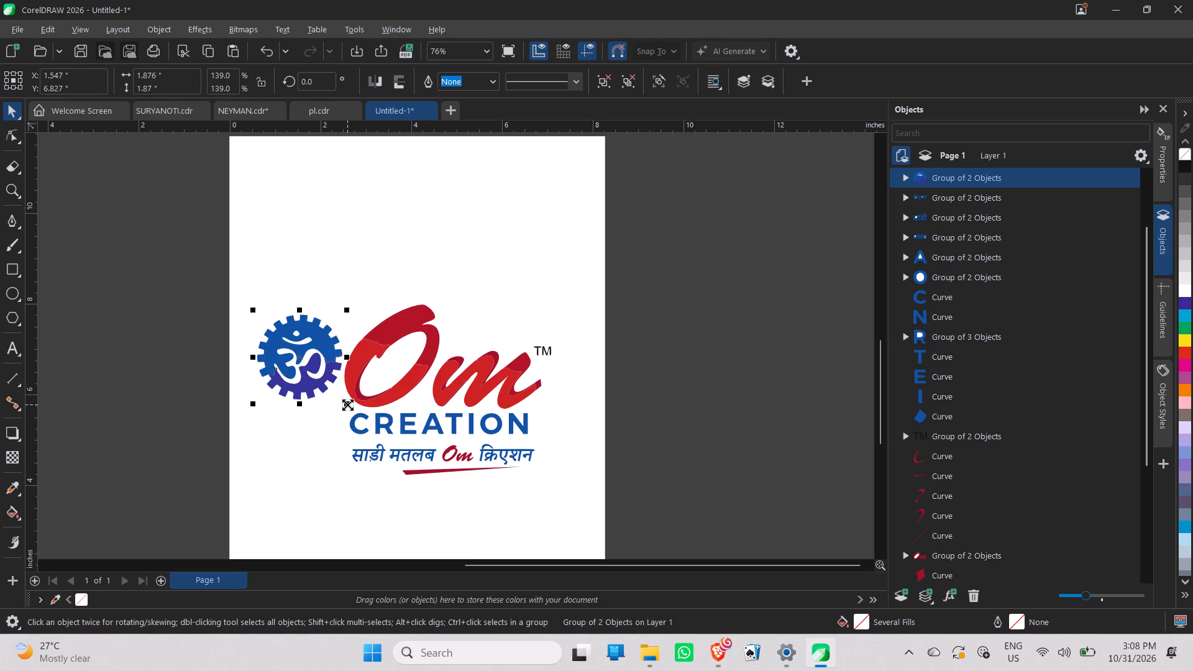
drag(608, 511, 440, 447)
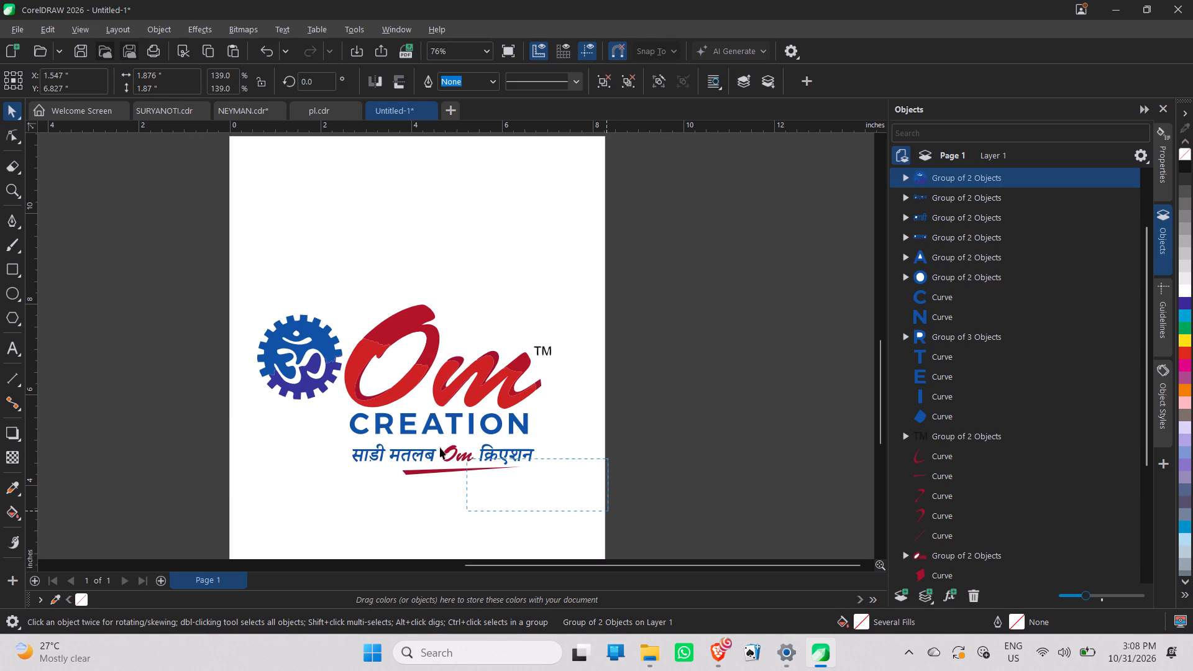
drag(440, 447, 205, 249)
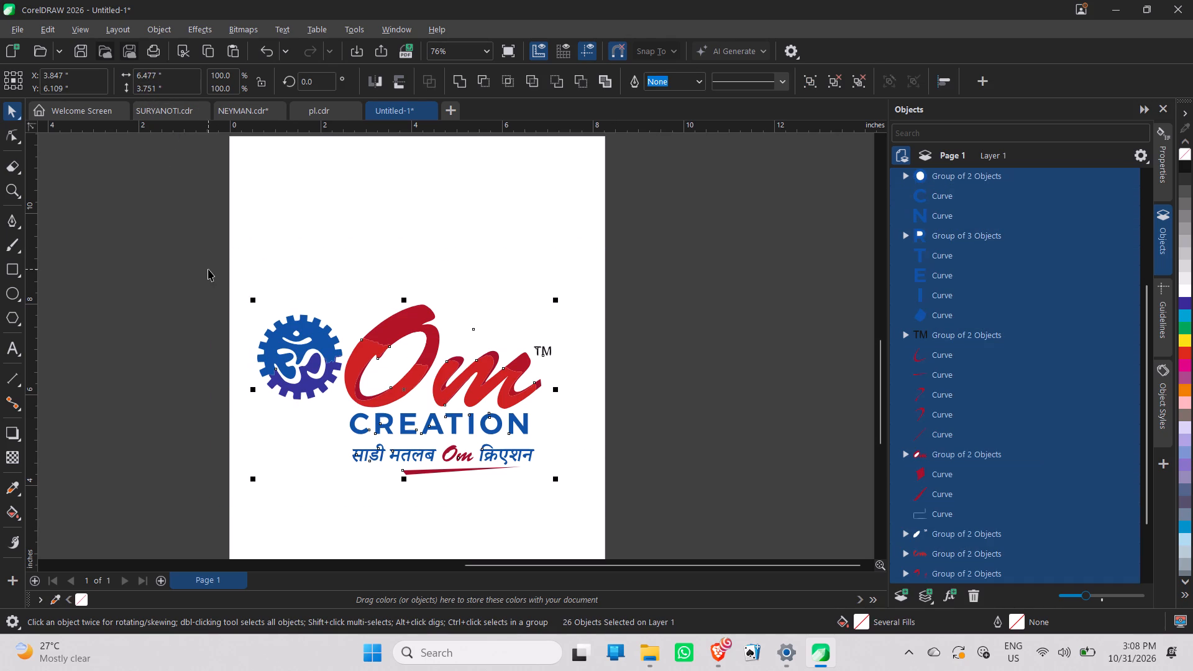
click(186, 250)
Shift the emblem slightly up and left to about X 1.42, Y 6.96 in and enlarge it to about 2.33 × 2.32 in.
click(319, 366)
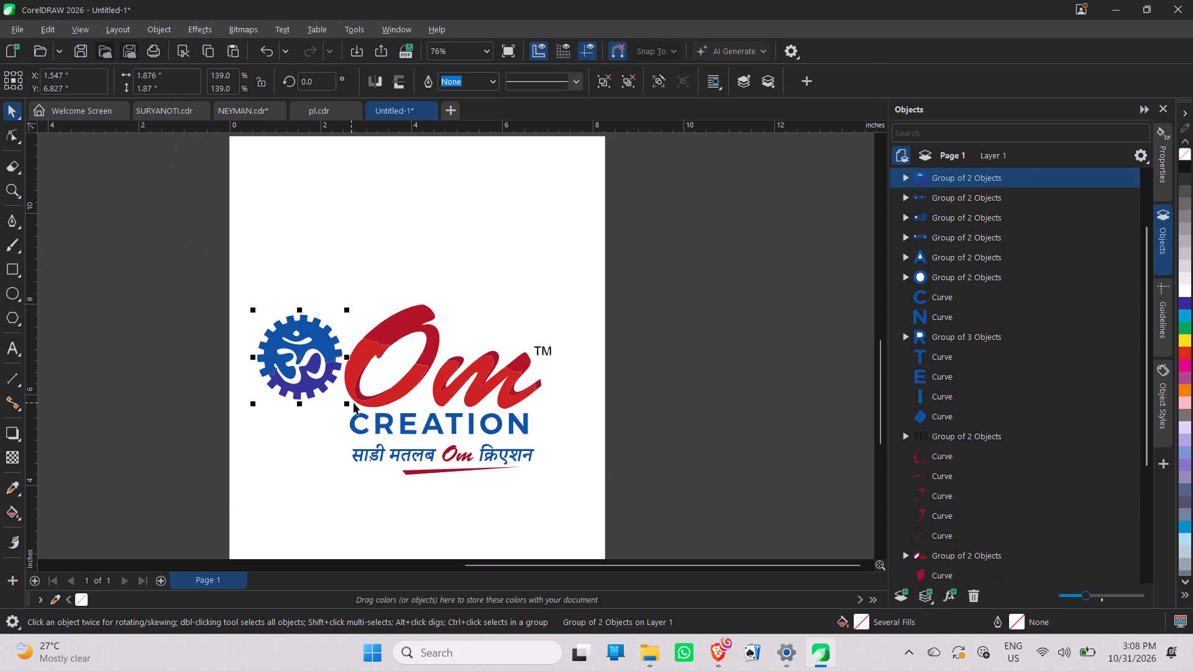
drag(345, 402, 334, 399)
shift+drag(339, 392, 347, 399)
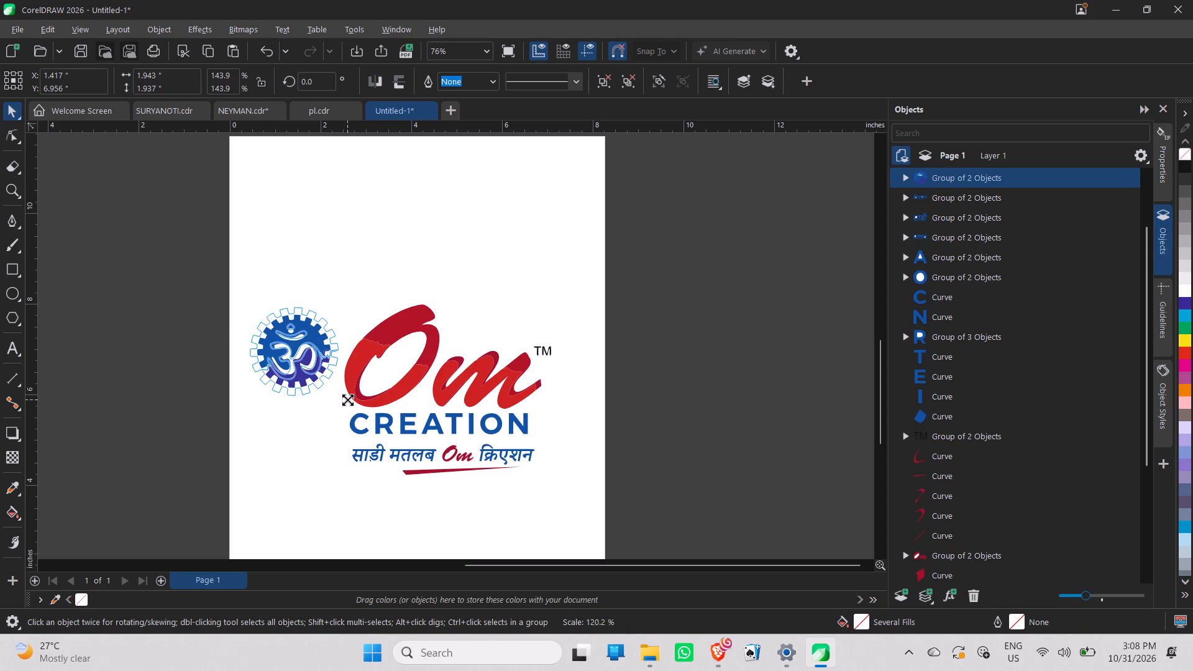
click(304, 355)
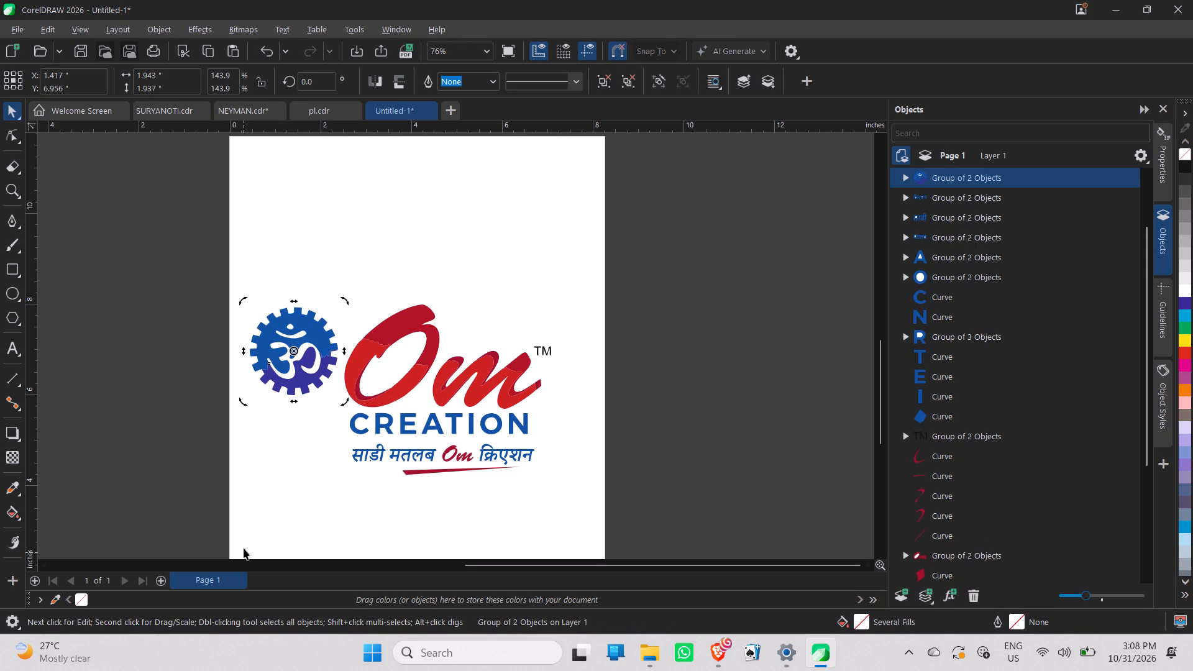
click(285, 482)
click(279, 365)
shift+drag(347, 403, 350, 409)
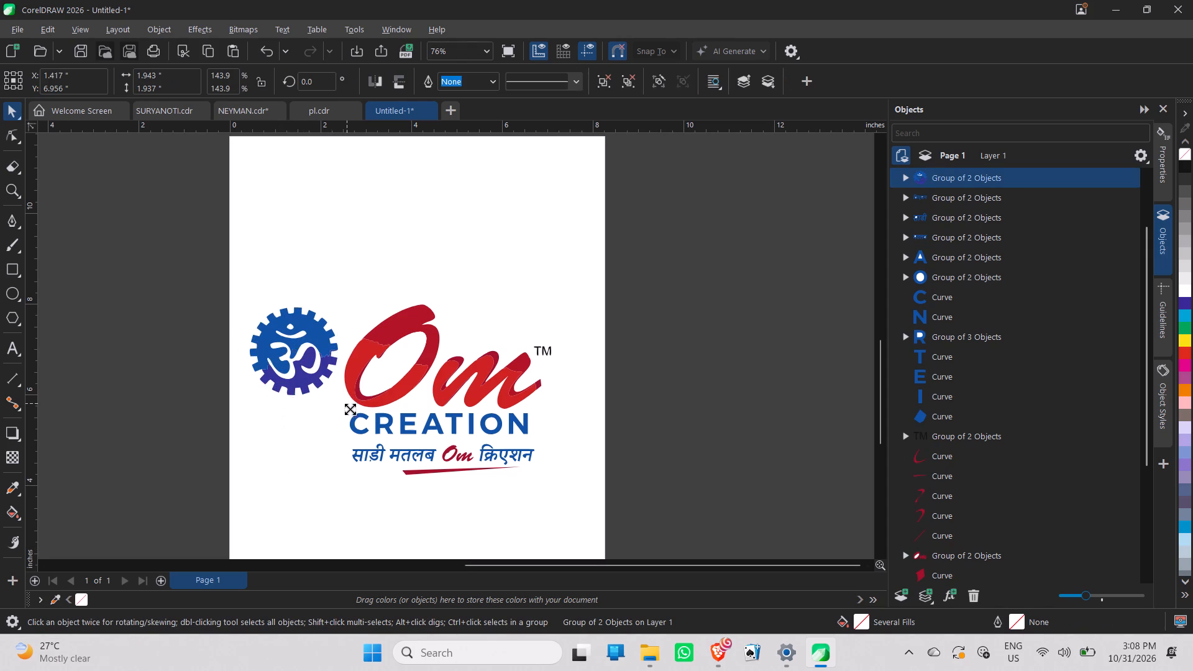
shift+drag(350, 409, 355, 418)
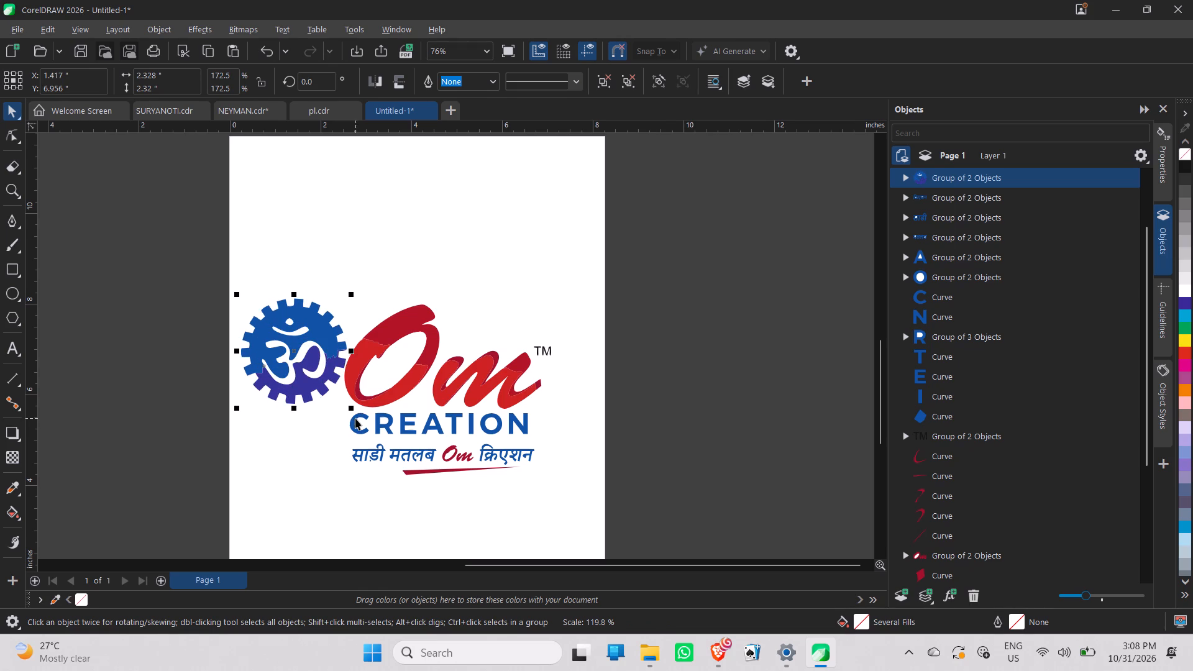
click(723, 363)
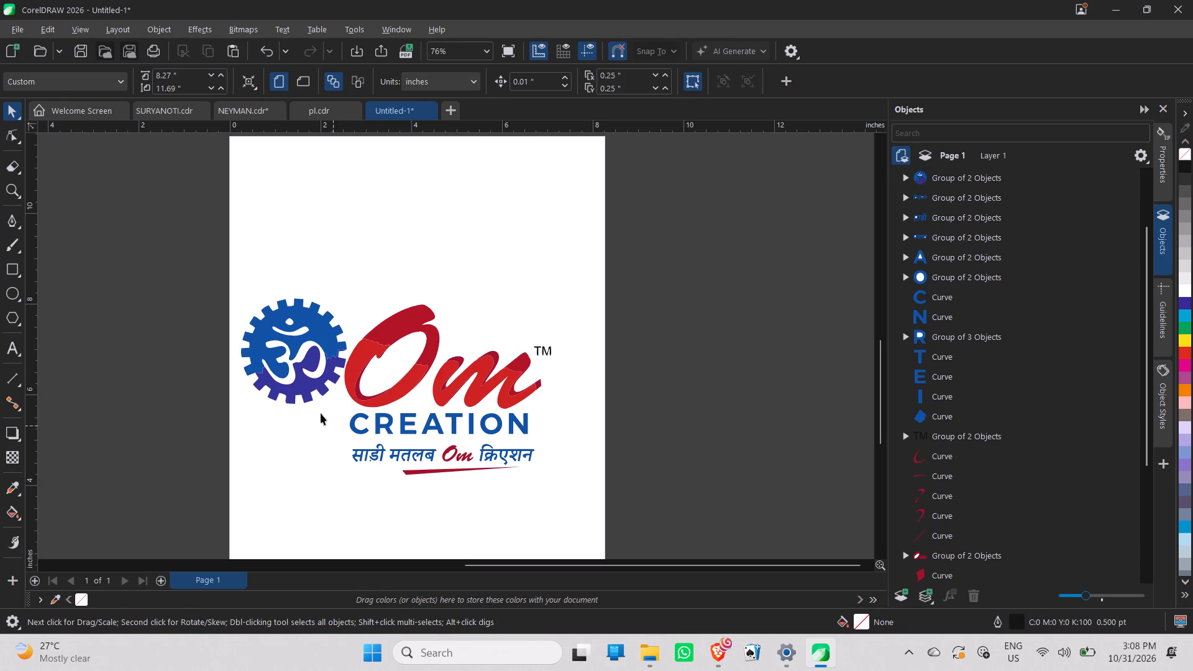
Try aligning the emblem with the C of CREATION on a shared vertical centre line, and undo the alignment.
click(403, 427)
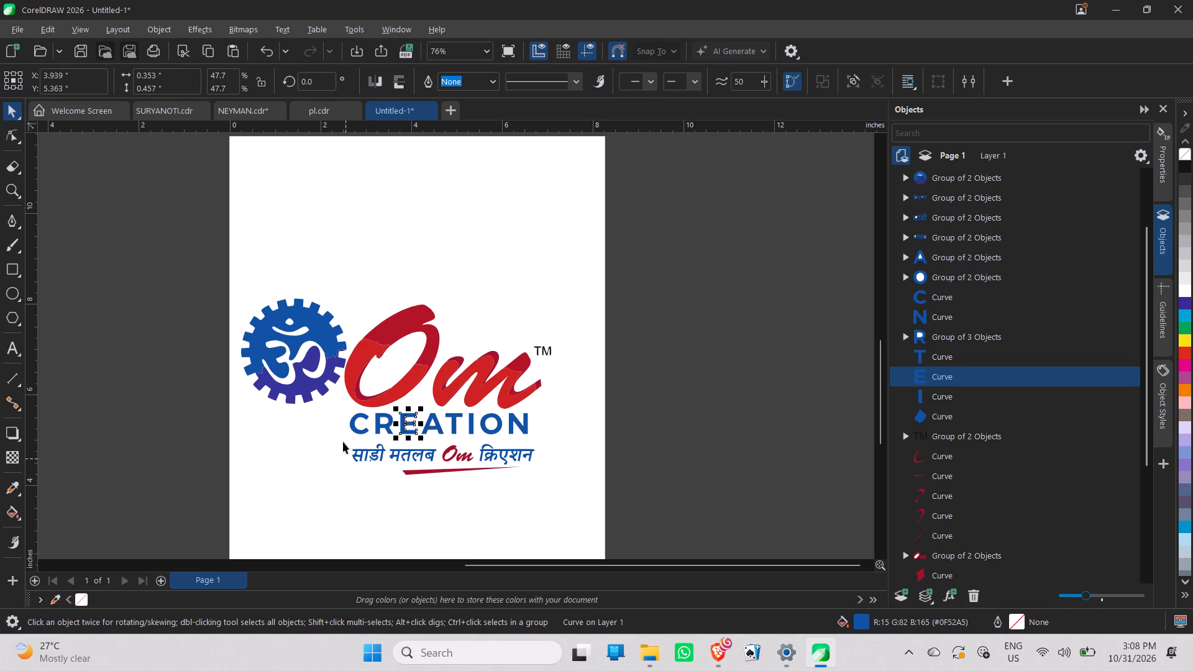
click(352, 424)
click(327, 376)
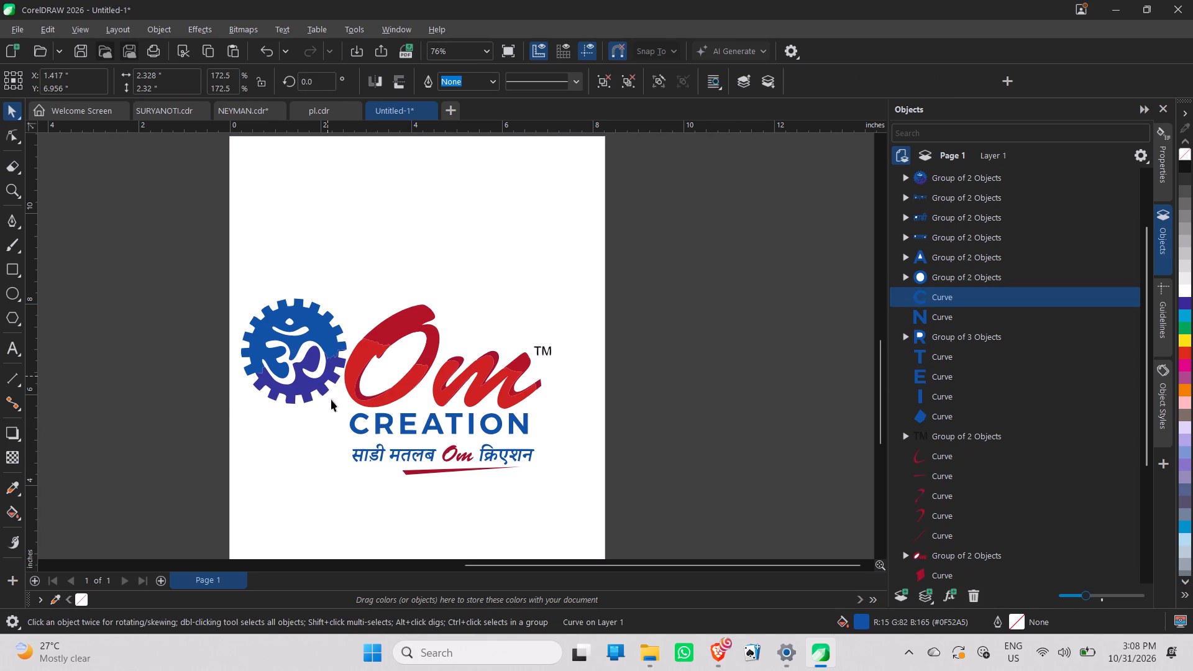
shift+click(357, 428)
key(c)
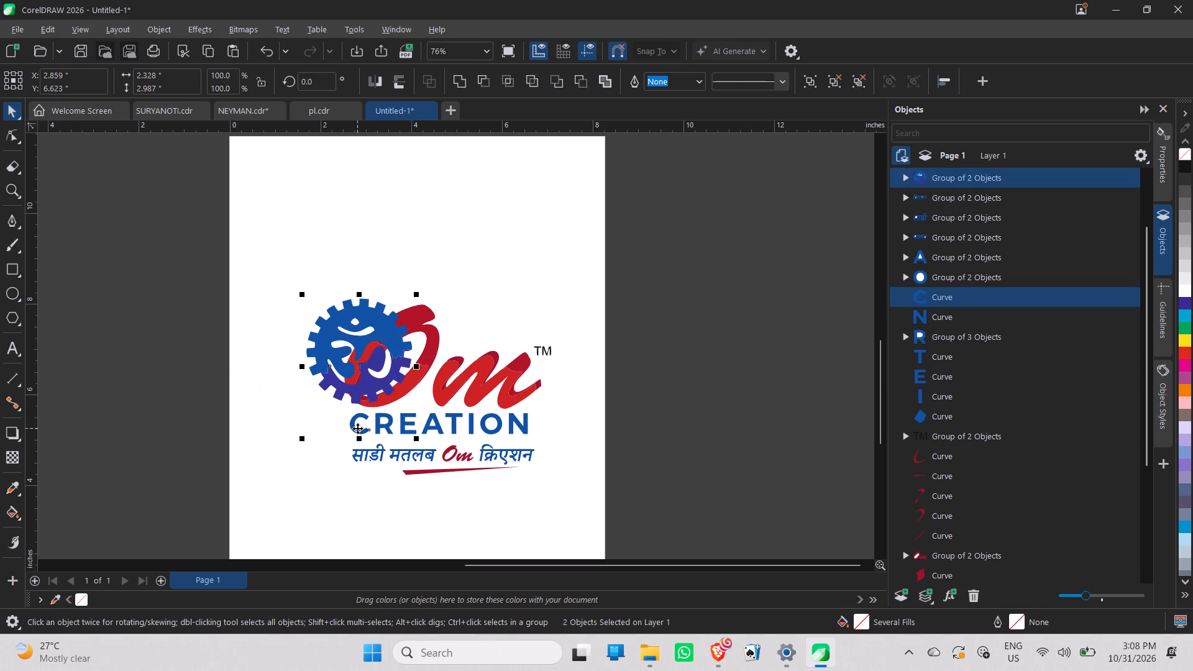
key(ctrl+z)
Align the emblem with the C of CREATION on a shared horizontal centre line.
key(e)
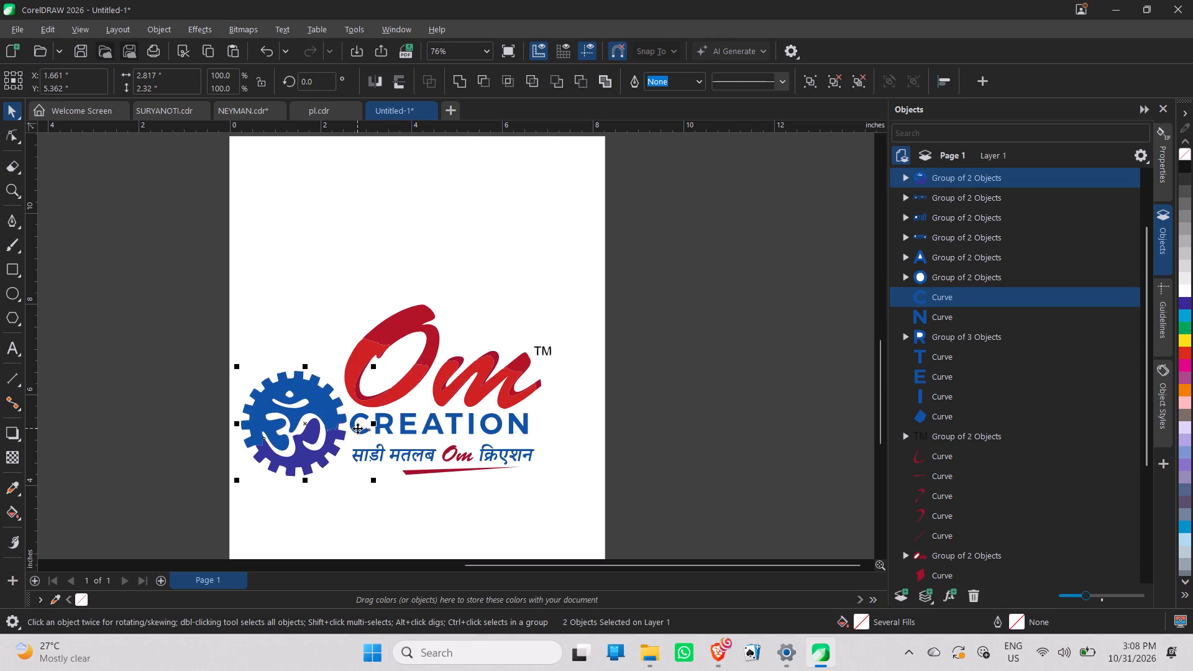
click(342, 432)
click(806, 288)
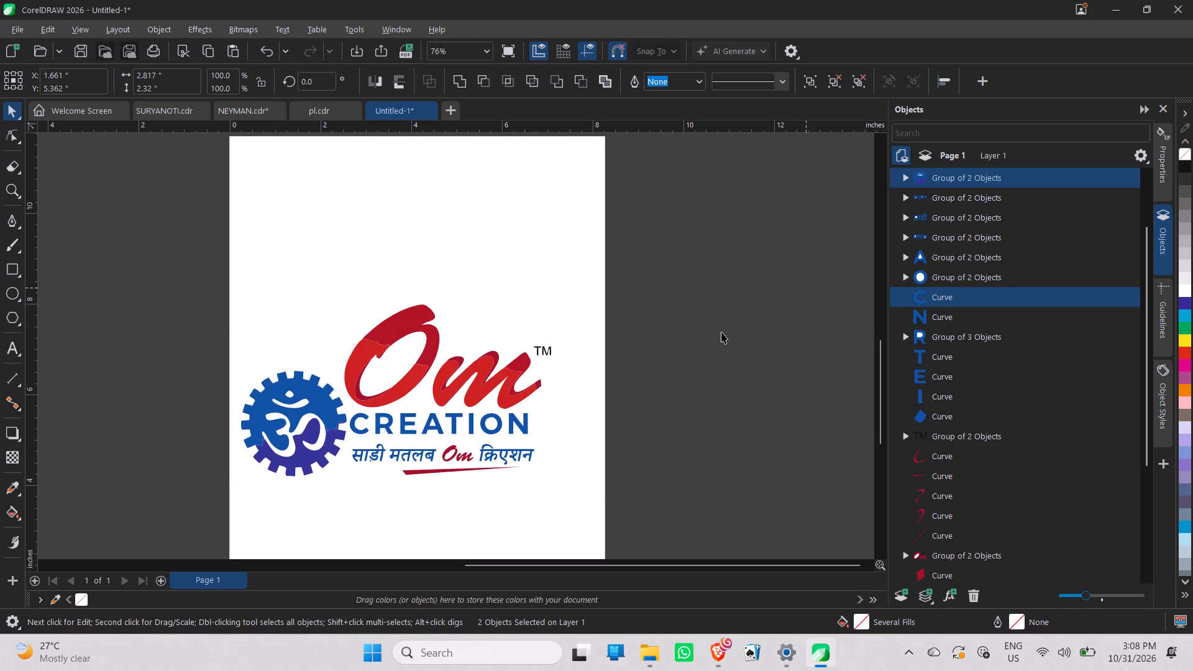
Move the emblem up beside the large O, centred at about X 1.42, Y 6.9 in.
click(301, 450)
drag(311, 454, 311, 449)
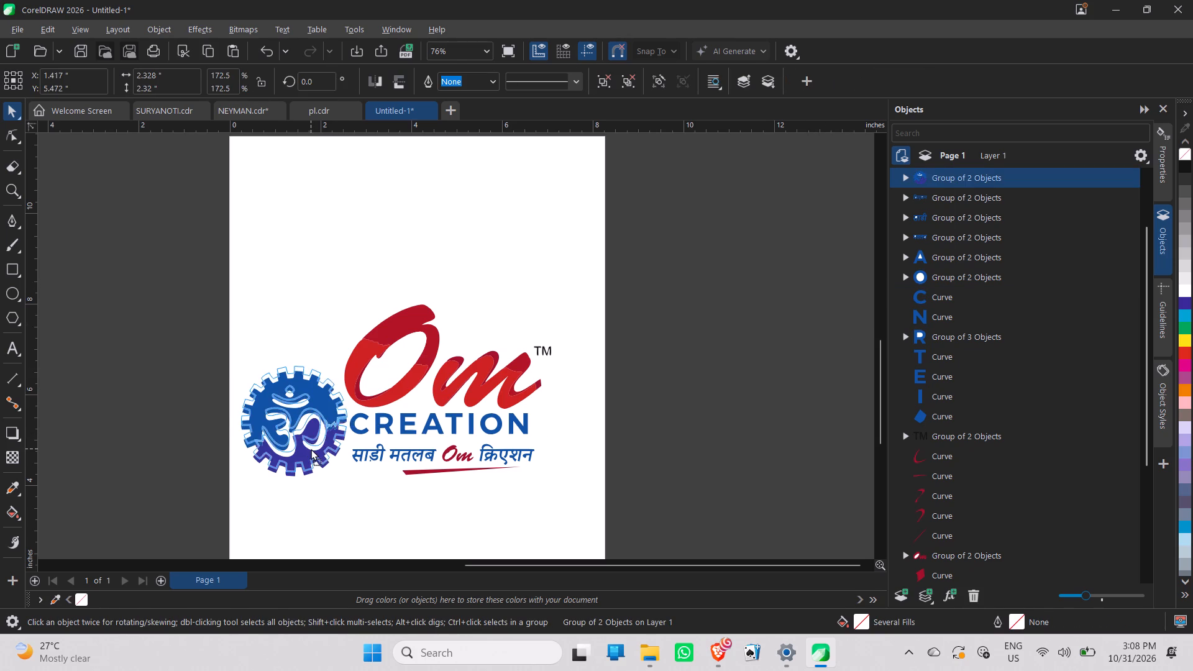
drag(311, 449, 299, 384)
Move all parts of the Hindi tagline and its underline off the page to about X 10.67, Y 4.77 in and group them.
drag(549, 442, 415, 455)
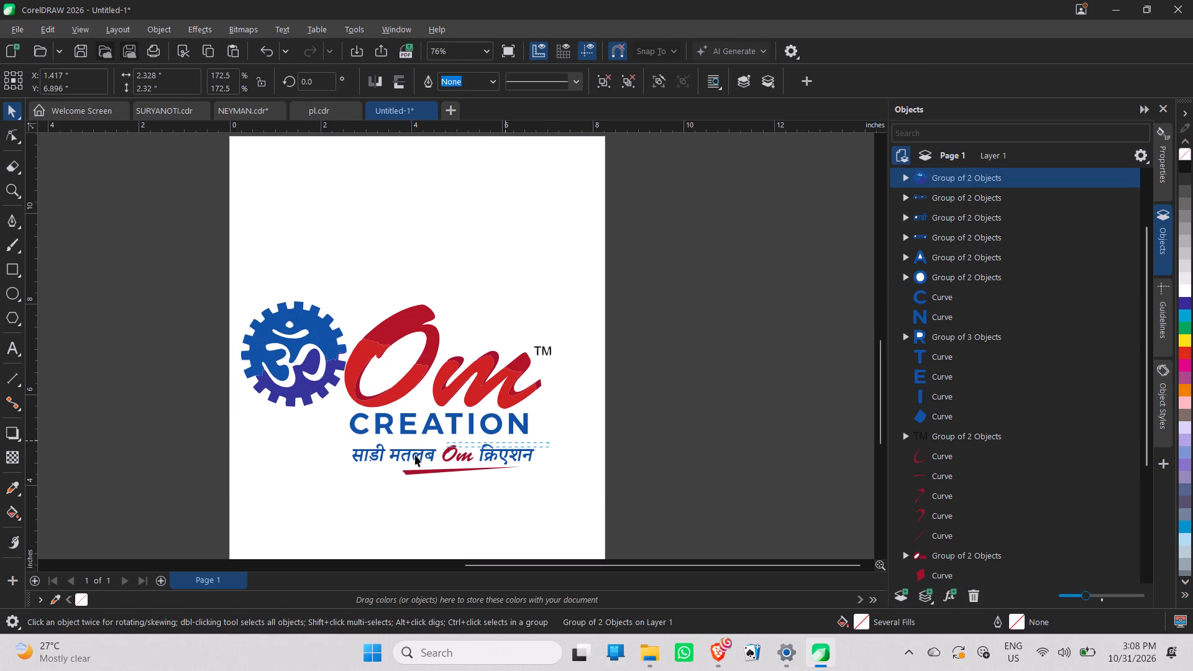
drag(415, 455, 273, 509)
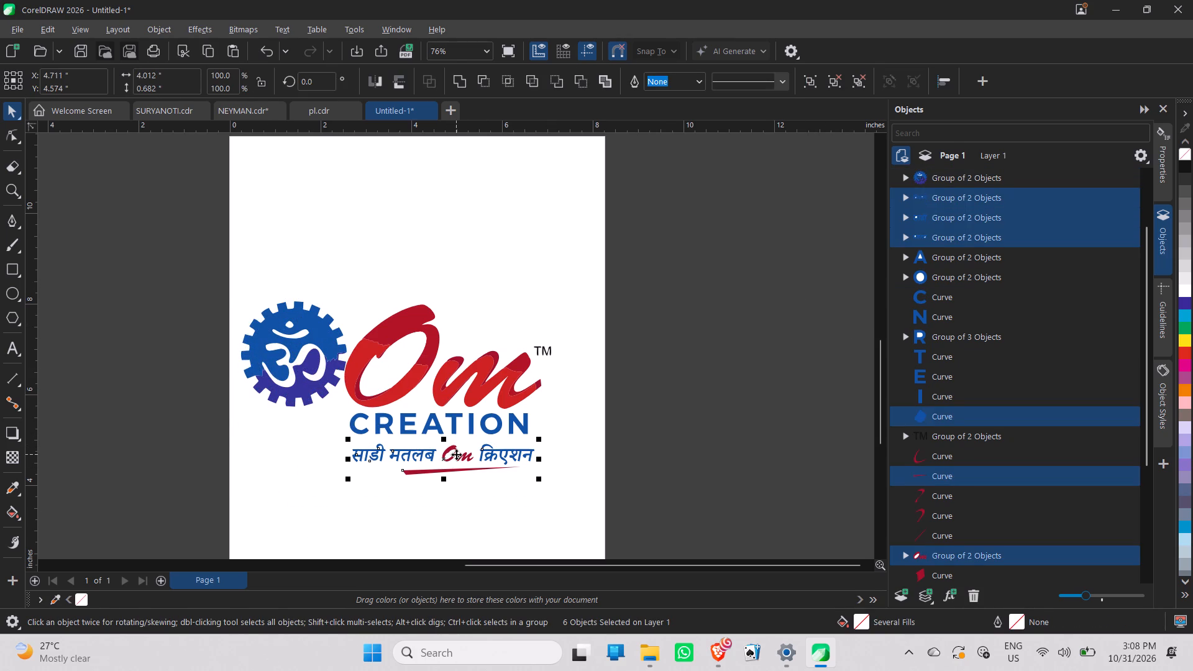
drag(456, 454, 726, 445)
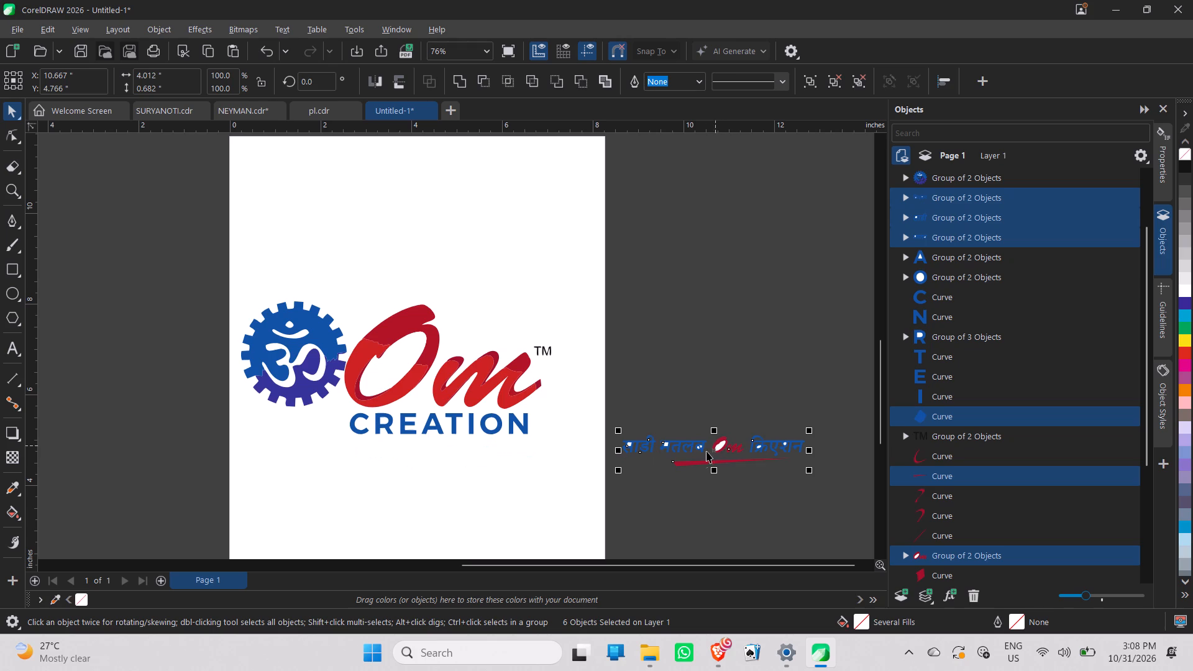
key(ctrl+g)
drag(713, 350, 706, 353)
Move the emblem off the page, up and away from the lettering, to about X -1.36, Y 8.55 in.
click(282, 357)
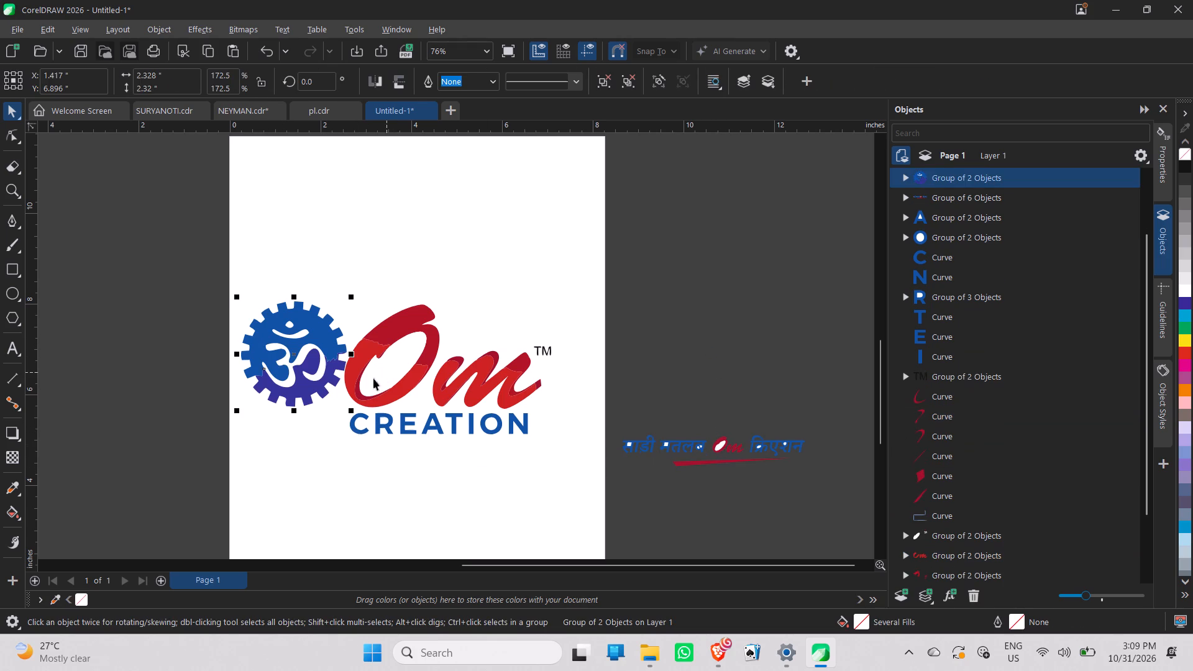
click(373, 468)
drag(365, 285, 357, 458)
click(311, 337)
drag(295, 354, 169, 279)
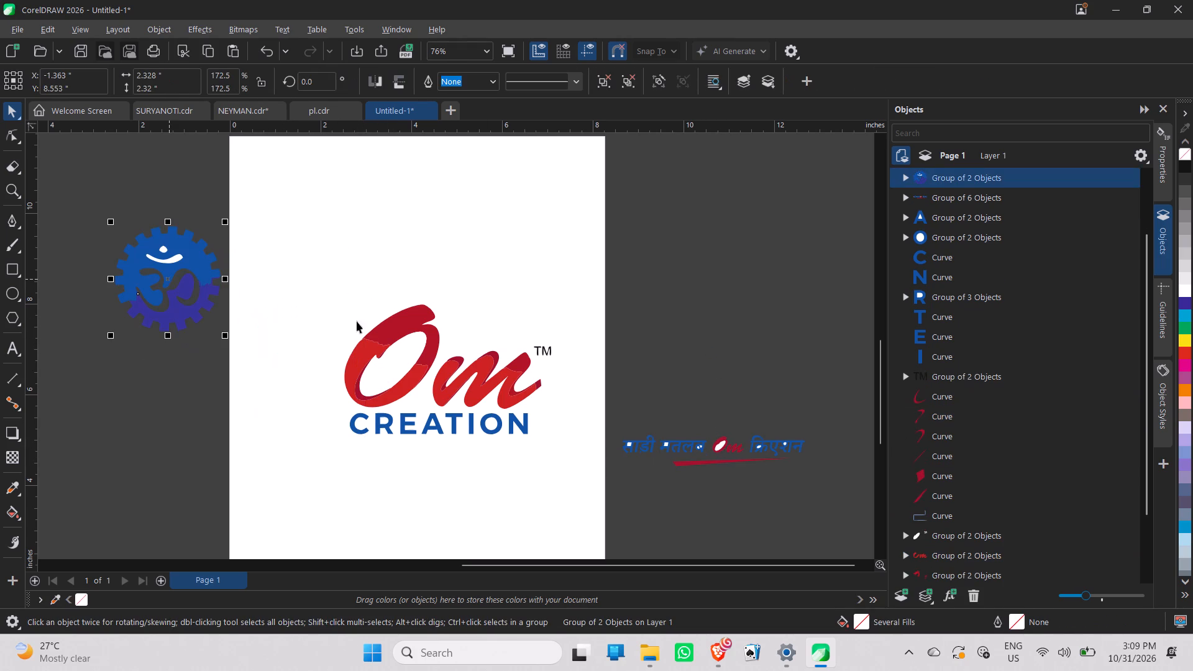
Group all the Om and CREATION lettering together with the TM mark.
drag(355, 285, 452, 488)
click(285, 281)
drag(272, 253, 407, 422)
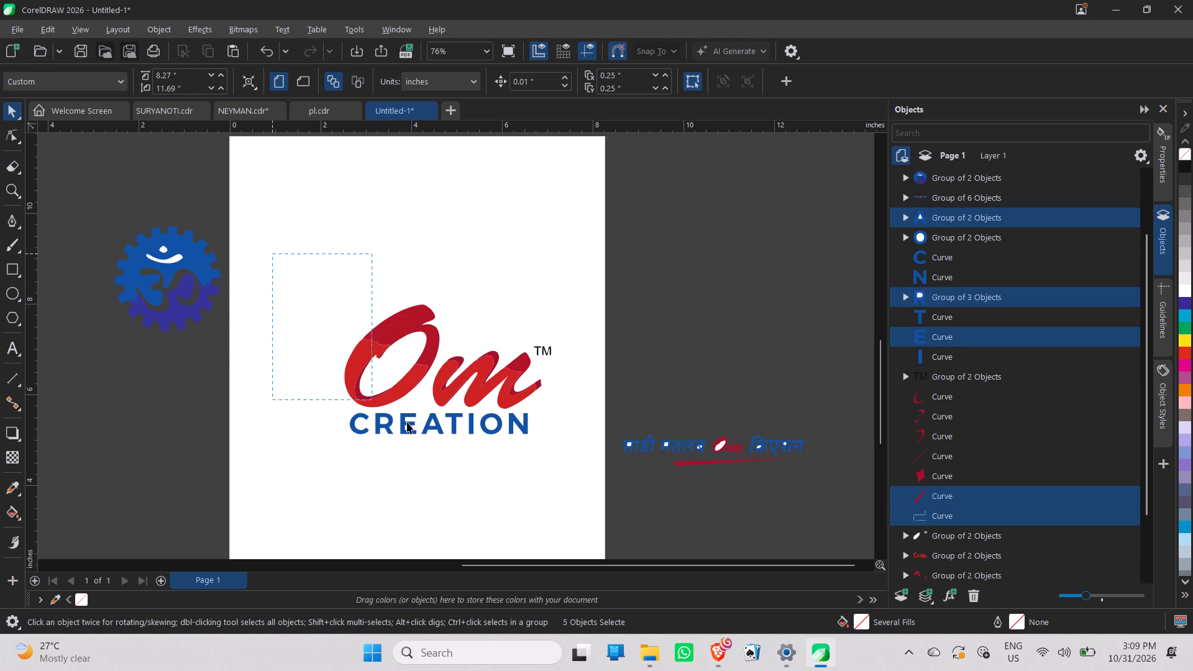
drag(407, 422, 580, 504)
key(ctrl+g)
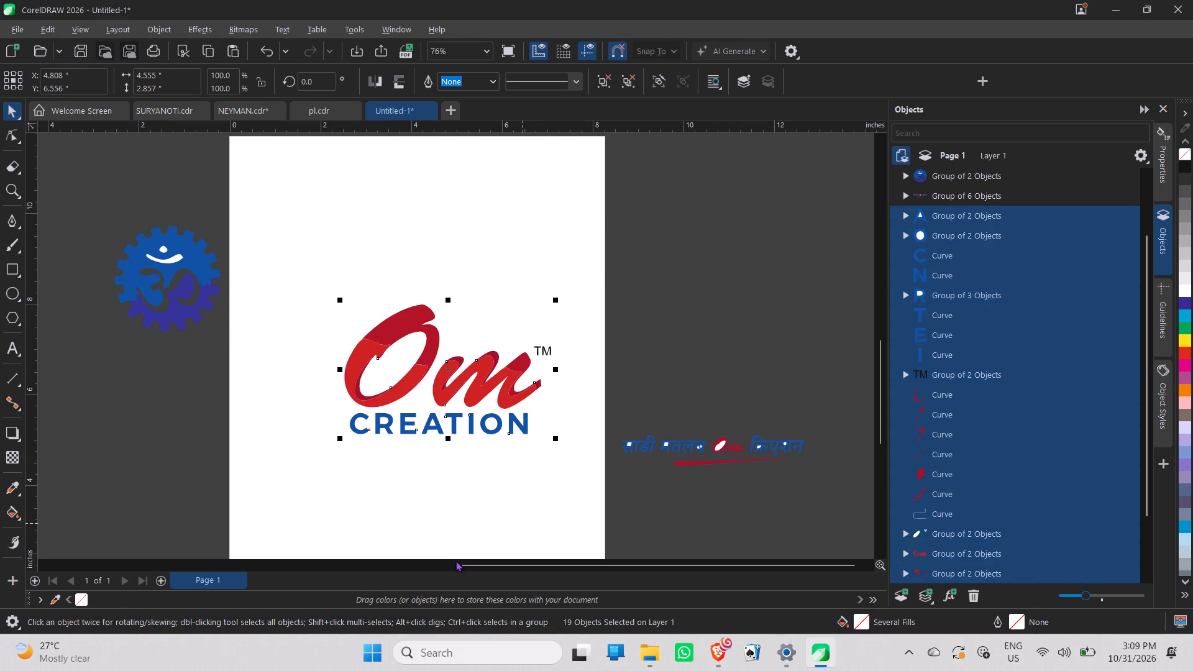
click(347, 424)
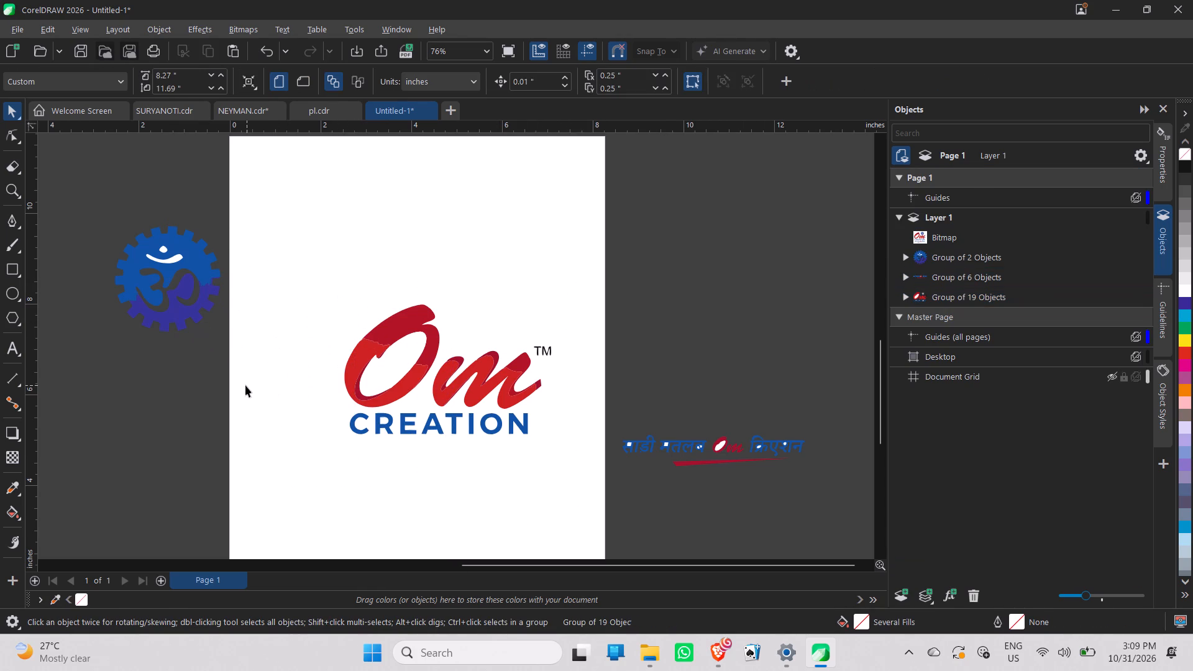
click(245, 385)
Align the emblem with the Om CREATION lettering group on a shared horizontal centre line.
click(176, 308)
shift+click(383, 399)
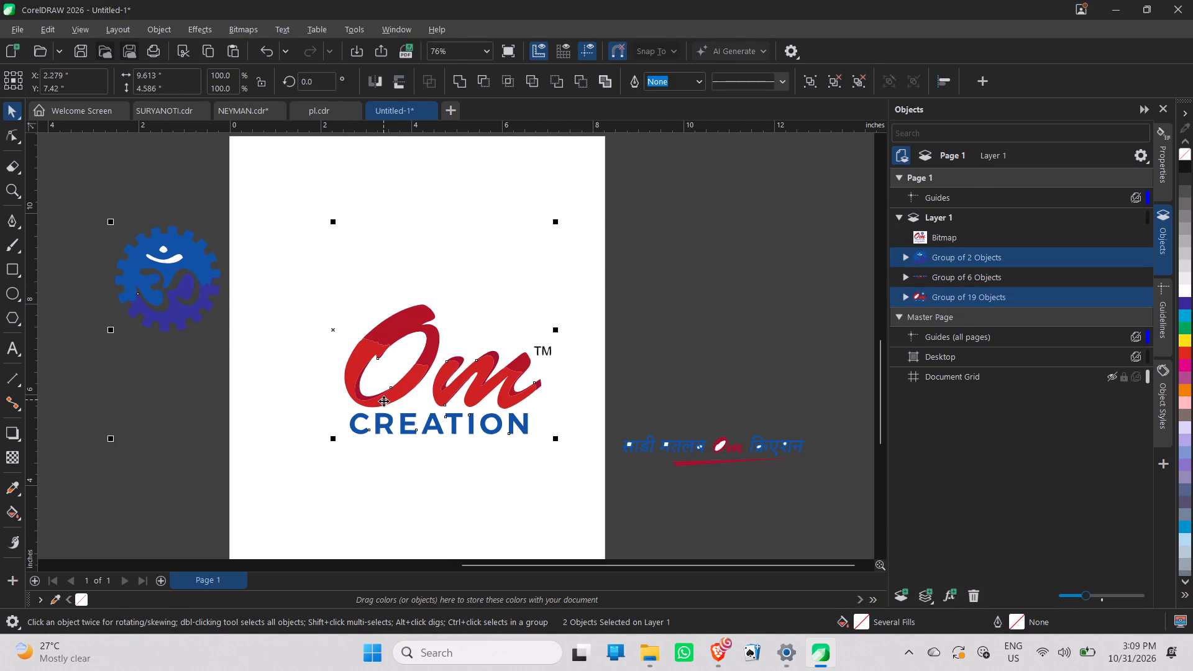
key(e)
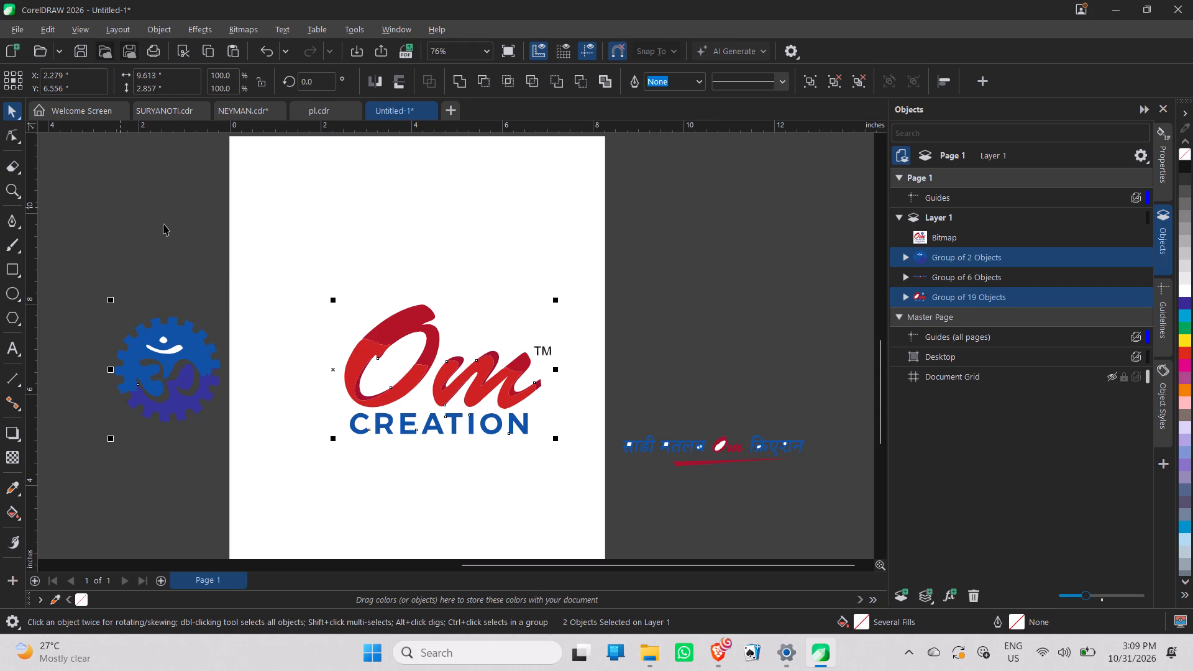
click(163, 224)
Move the emblem back beside the large O at the same height, leaving a small gap, to about X 1.17, Y 6.56 in.
click(193, 324)
drag(193, 344, 268, 352)
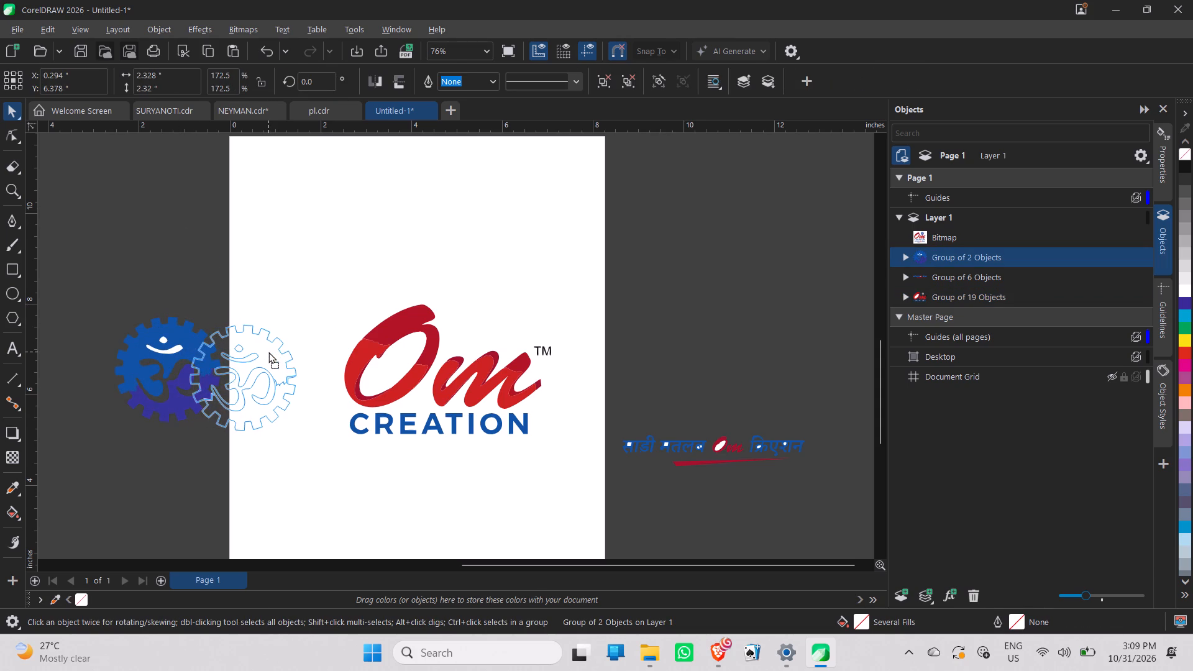
drag(268, 352, 313, 349)
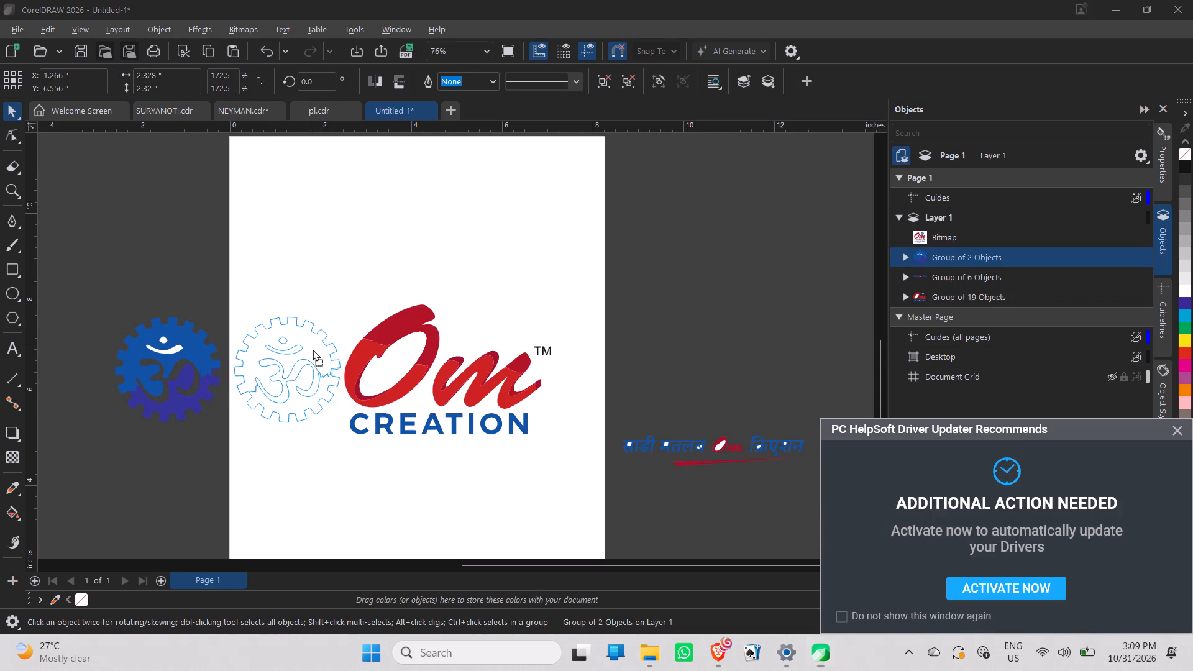
drag(313, 349, 645, 340)
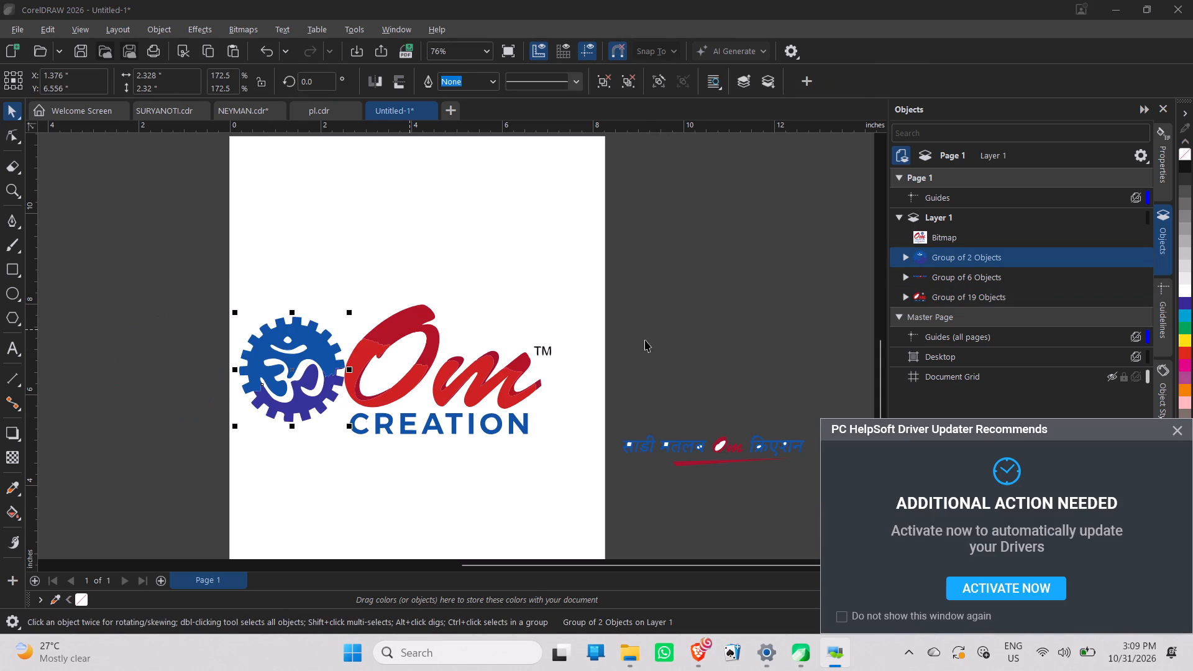
drag(645, 340, 677, 311)
shift+click(286, 387)
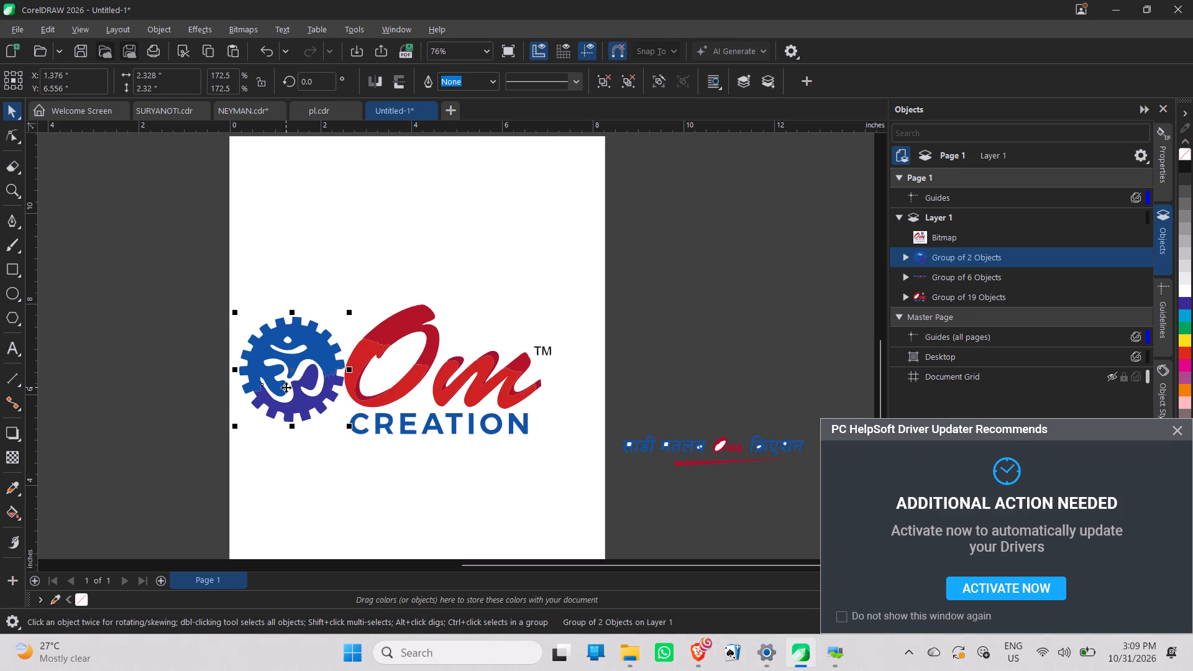
shift+drag(286, 387, 280, 389)
key(Left)
key(Left)
key(Left)
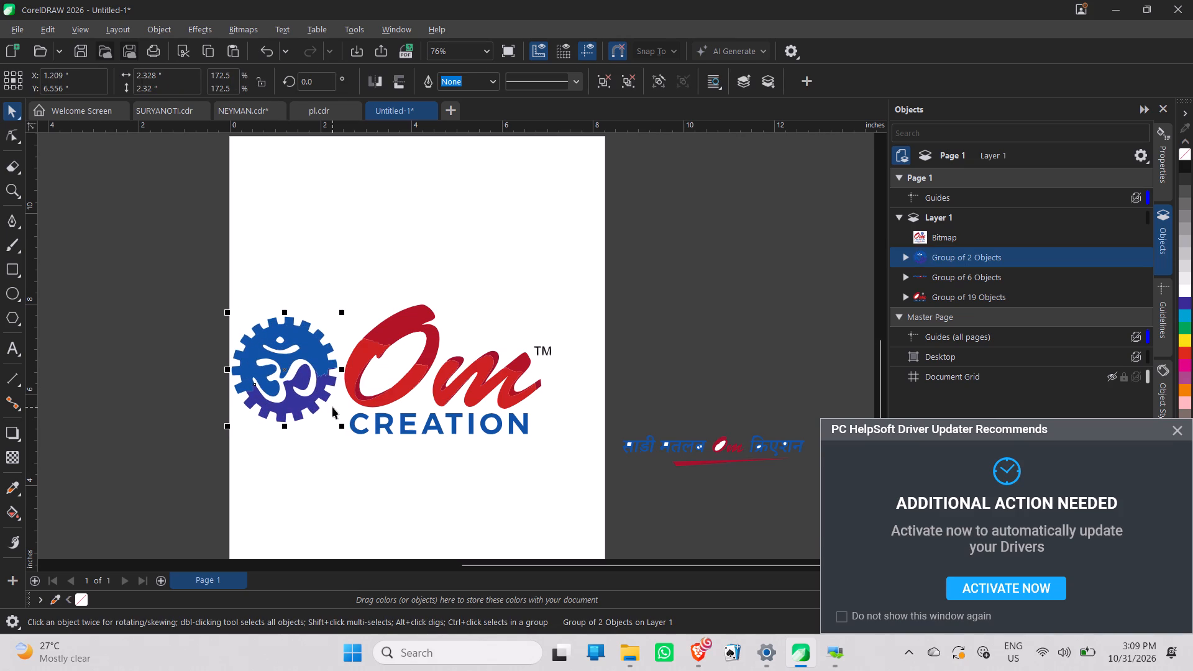
key(Left)
key(Left)
key(Left)
key(Left)
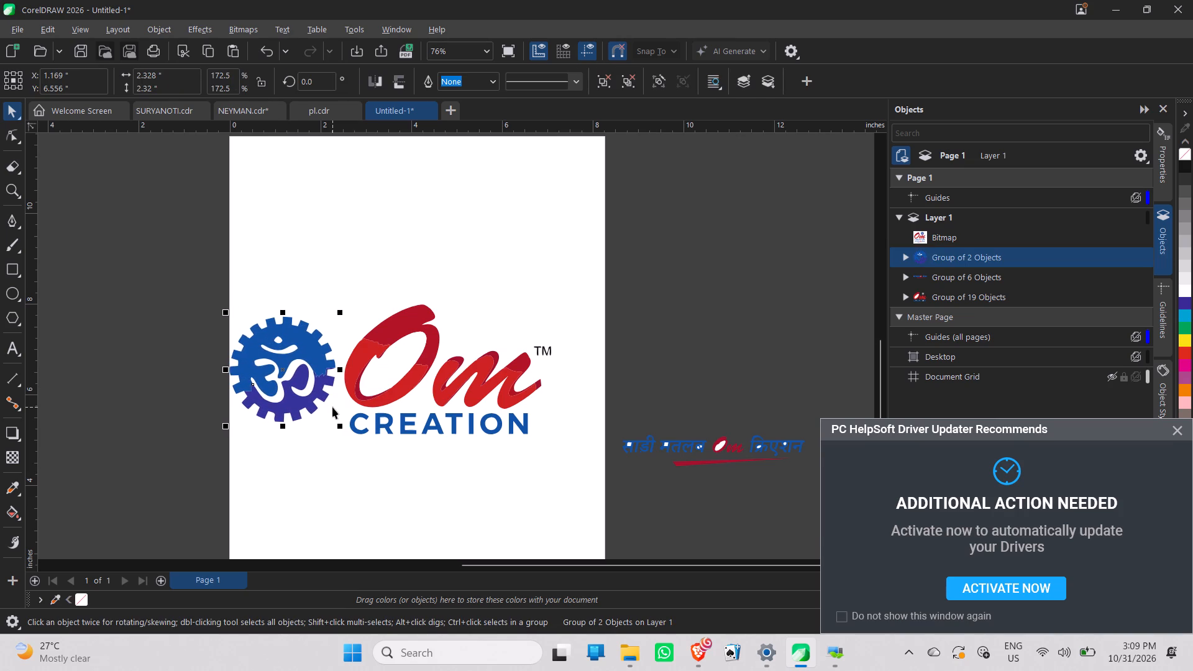
Bring the Hindi tagline group back onto the page below the lettering, to about X 4.12, Y 3.41 in.
click(726, 455)
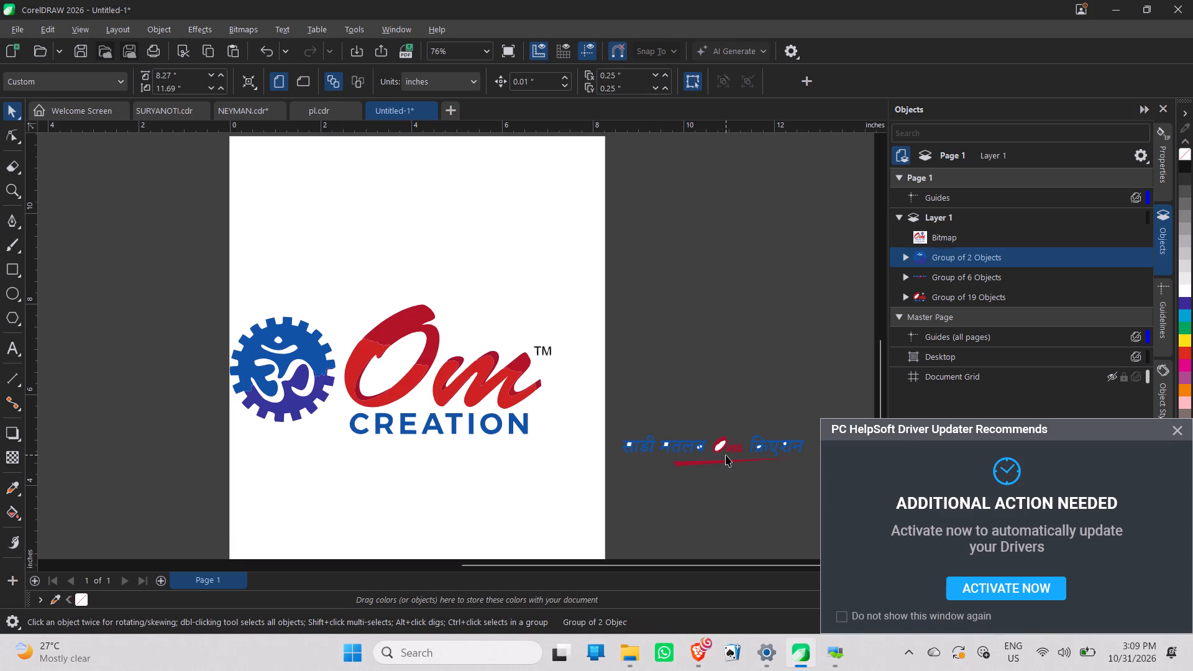
click(713, 437)
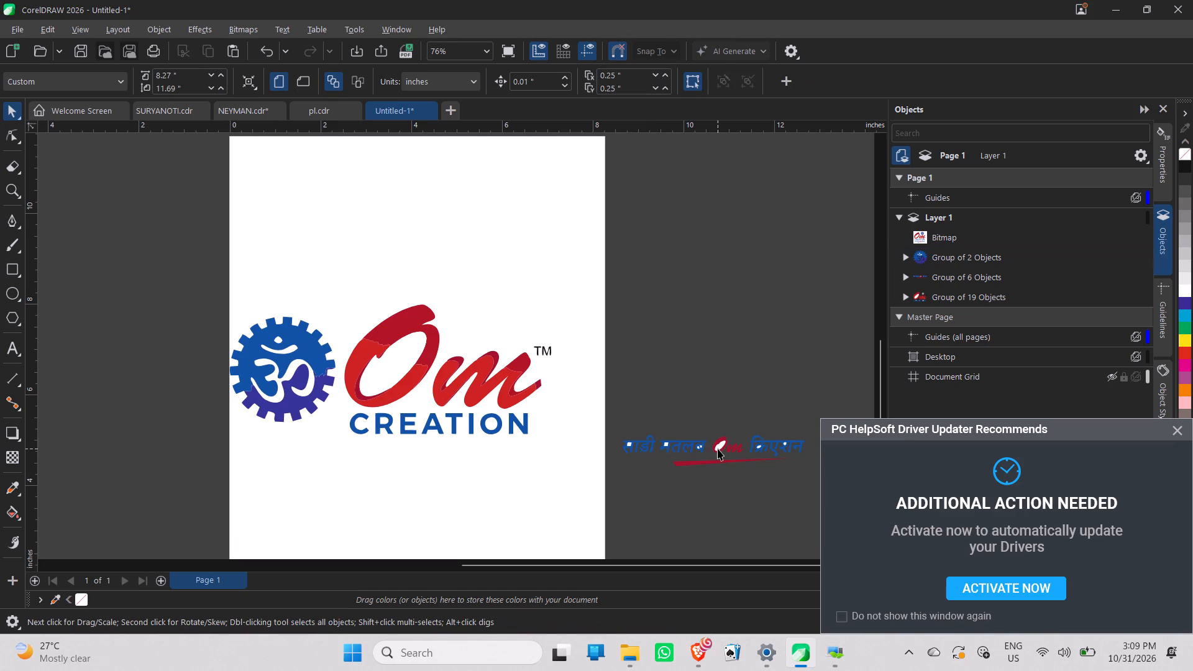
click(718, 449)
drag(718, 449, 430, 467)
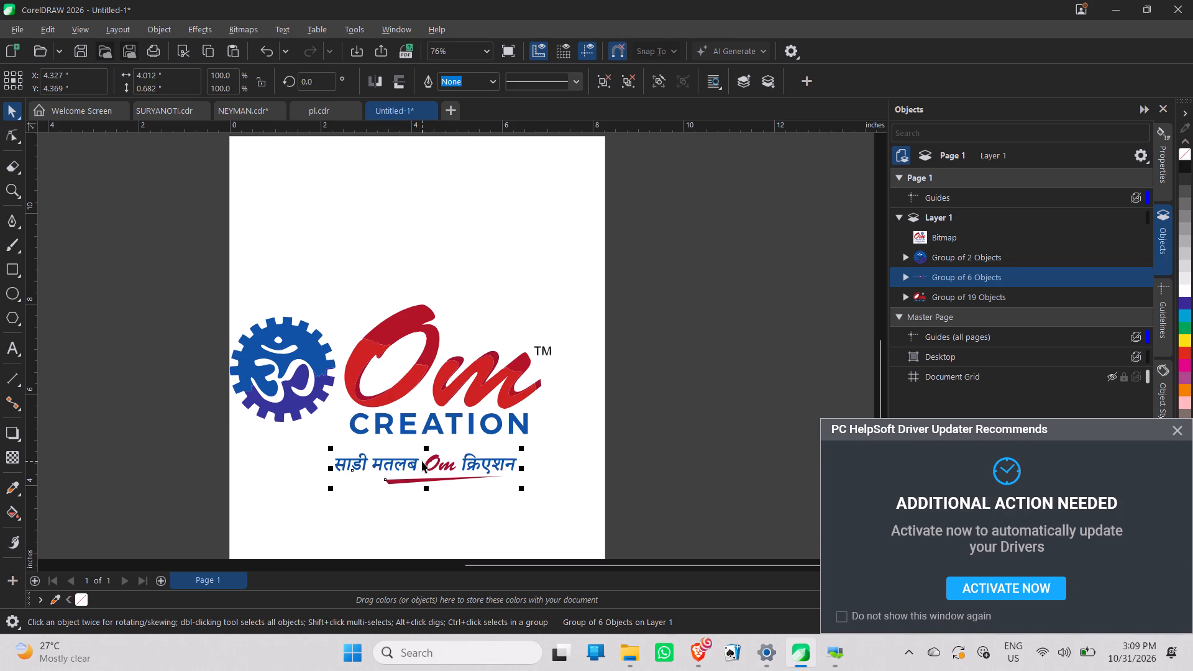
drag(432, 470, 423, 514)
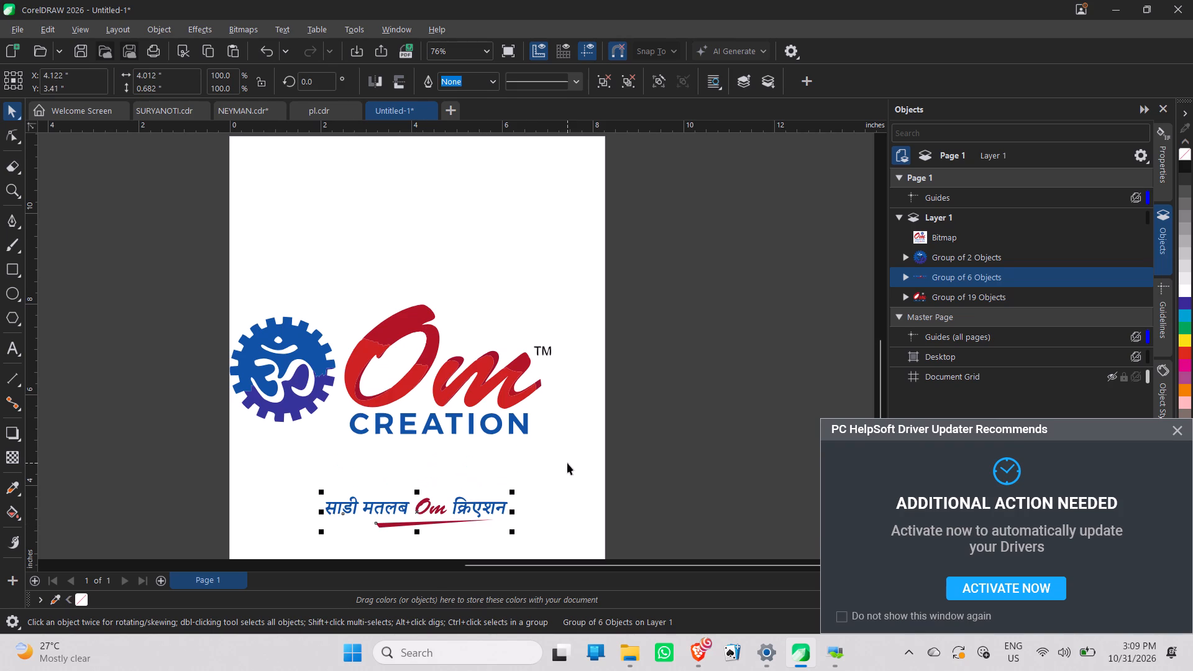
Group the emblem with the Om CREATION lettering.
click(567, 463)
drag(562, 459, 209, 258)
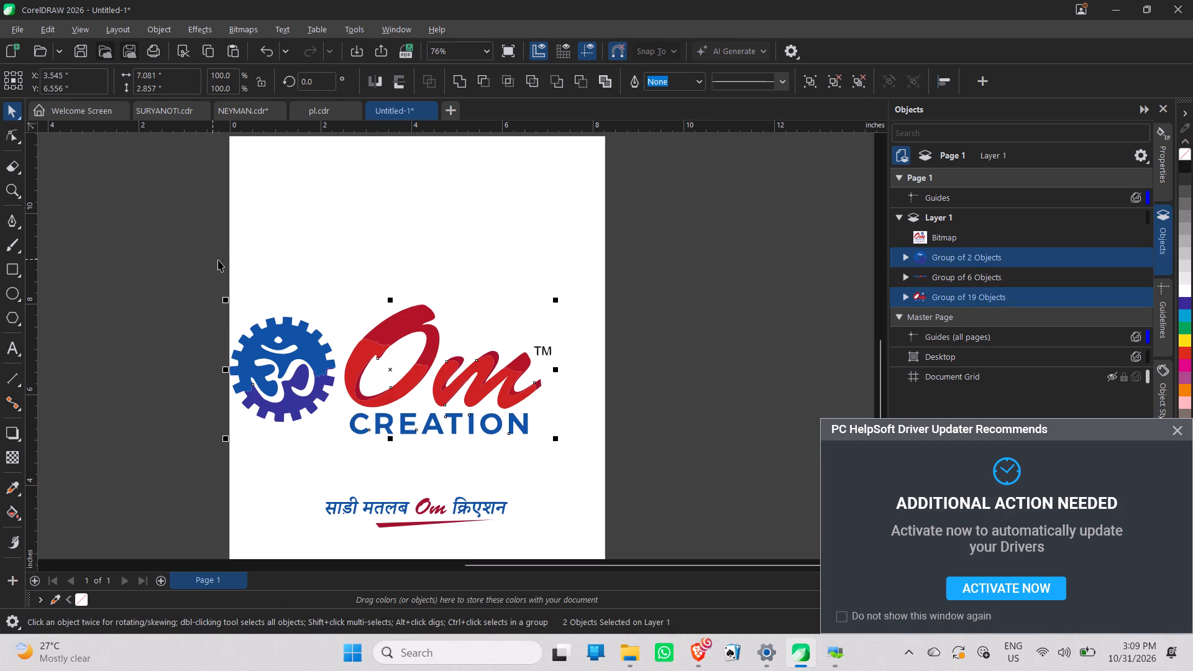
key(ctrl+g)
click(432, 476)
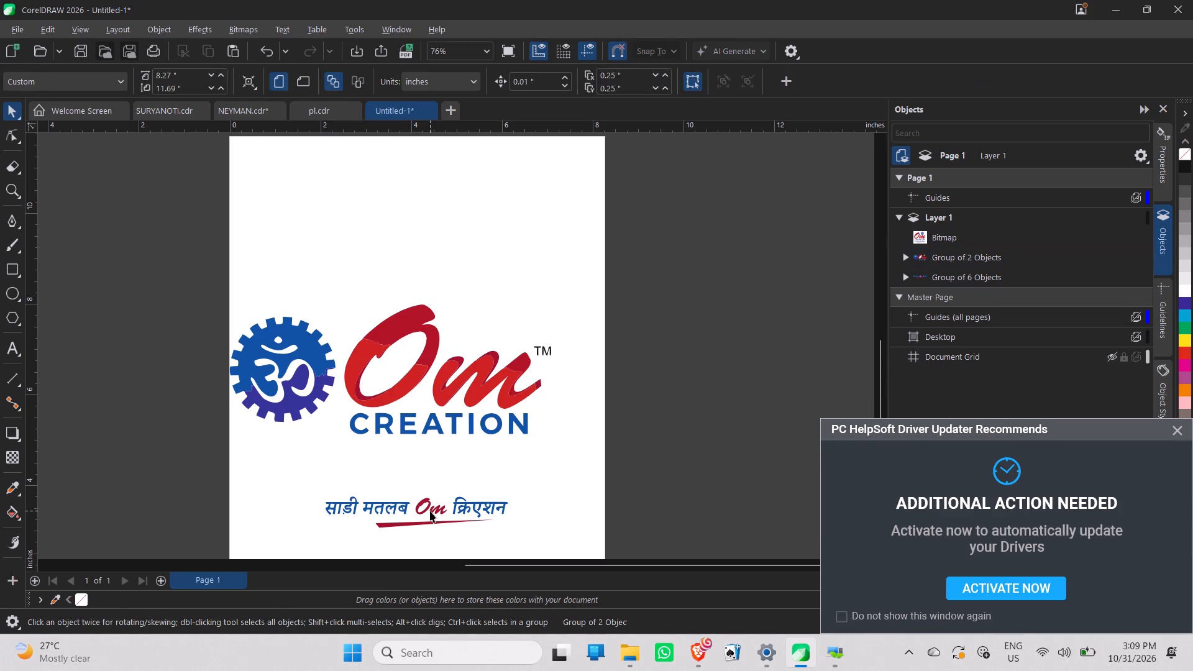
Align the Hindi tagline with the emblem-and-lettering group on a shared vertical centre line.
click(430, 511)
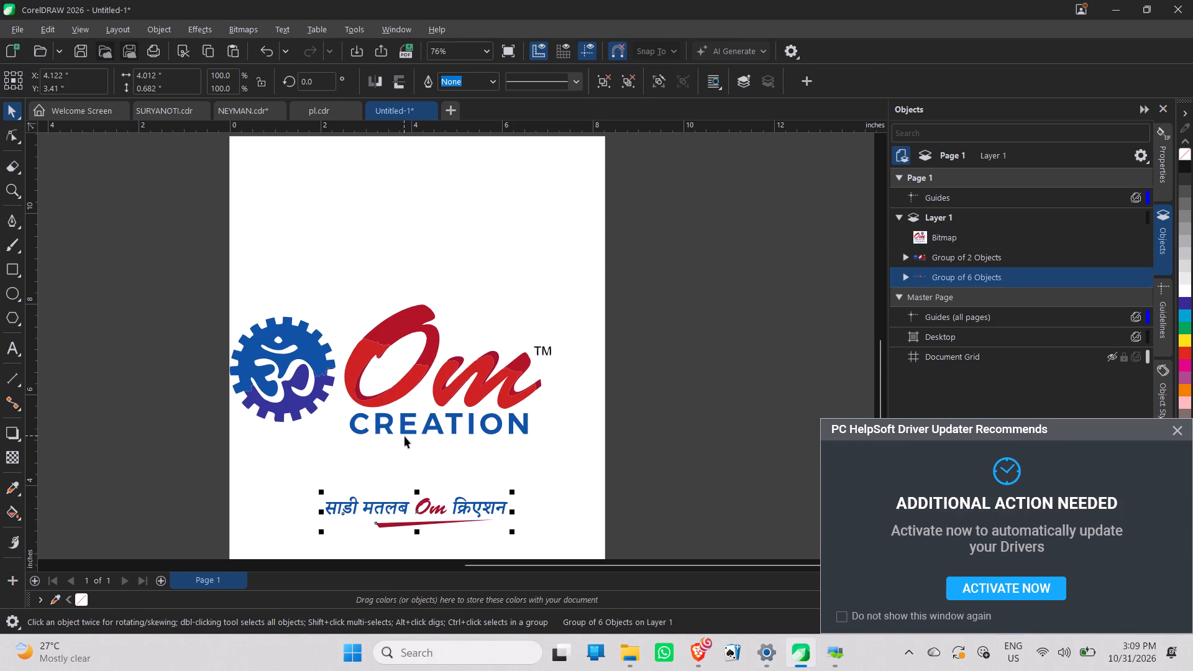
shift+click(400, 428)
key(c)
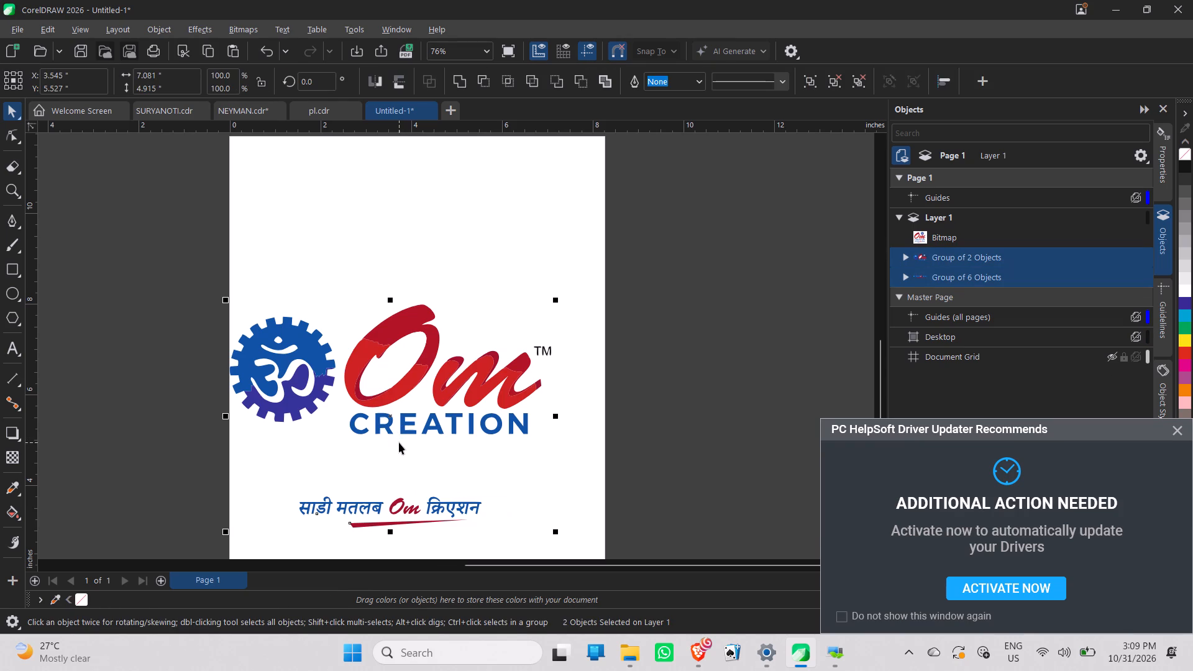
click(668, 360)
Move the Hindi tagline straight up to just below CREATION, at about Y 4.56 in.
click(441, 507)
drag(441, 508, 441, 483)
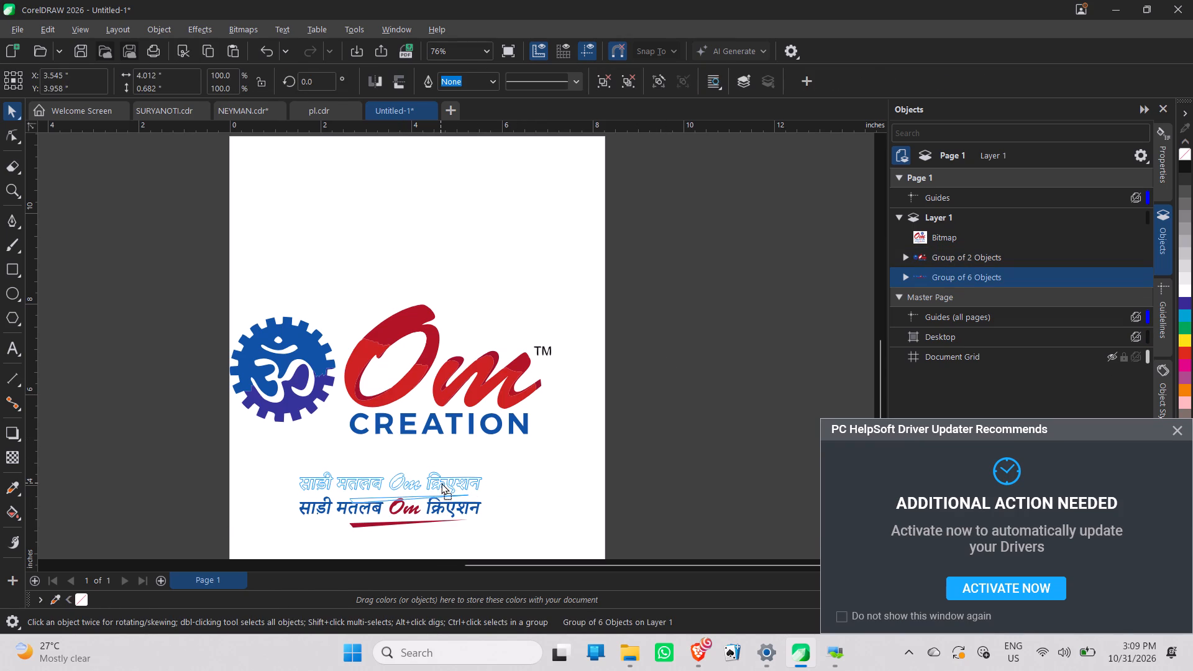
drag(441, 483, 459, 455)
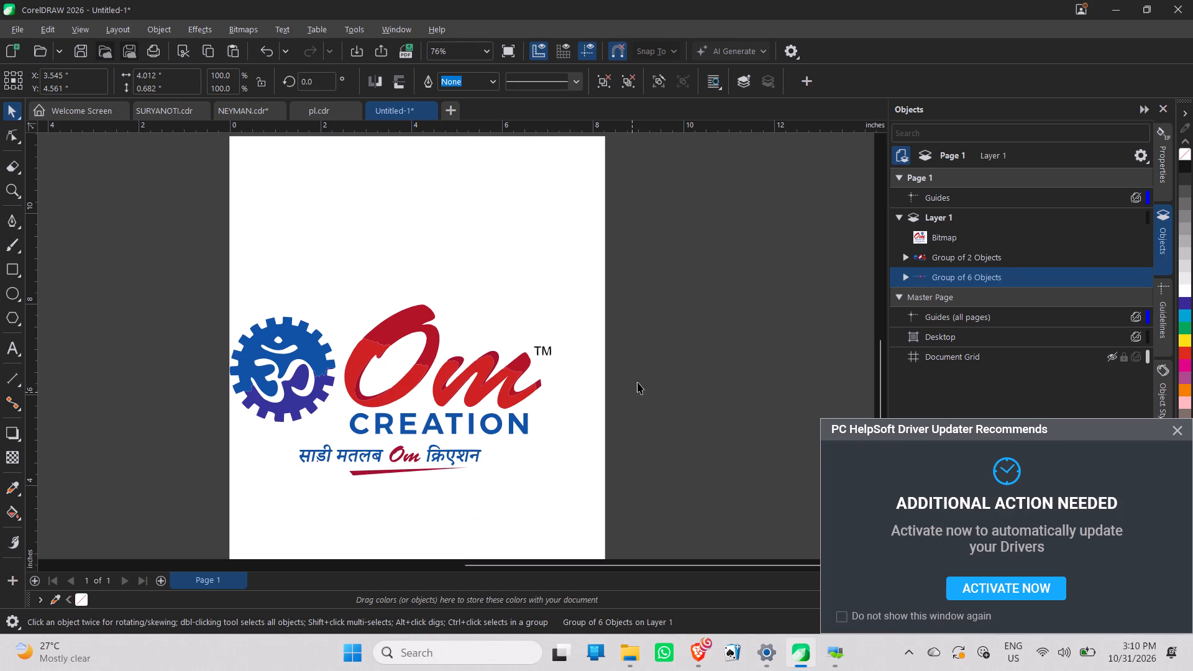
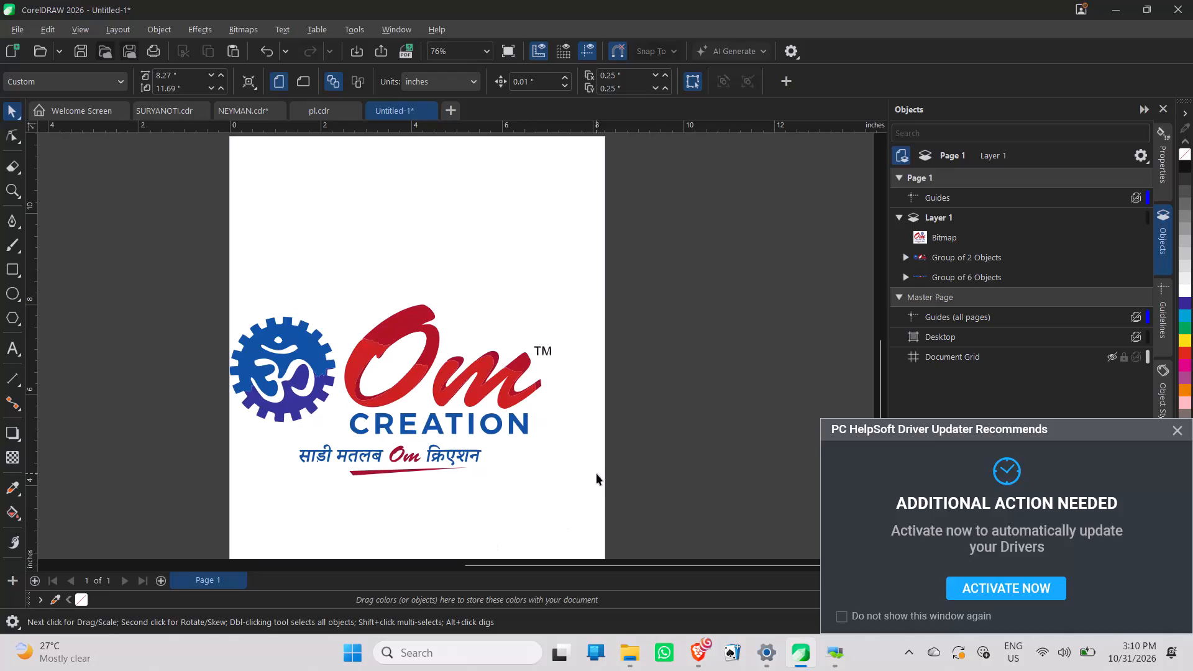
Draw a rectangle on the empty desktop beside the page and size it to 2 in wide by 4 in high.
drag(537, 504, 352, 313)
drag(341, 293, 711, 543)
scroll(642, 545, up, 2)
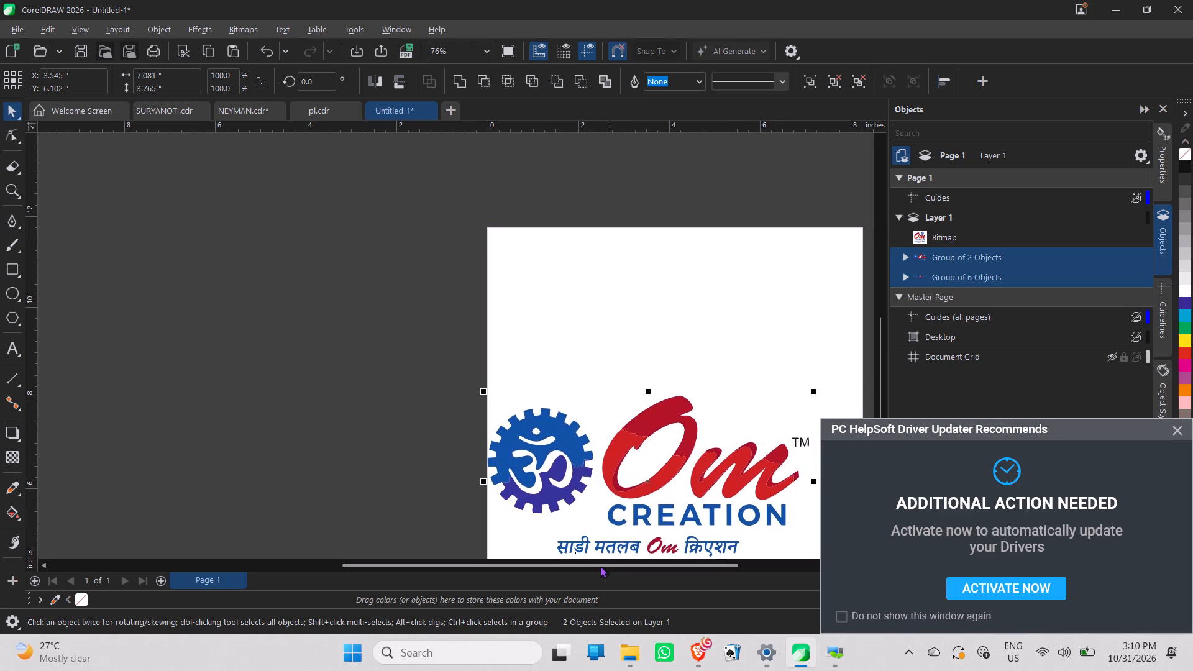
middle_drag(542, 379, 251, 206)
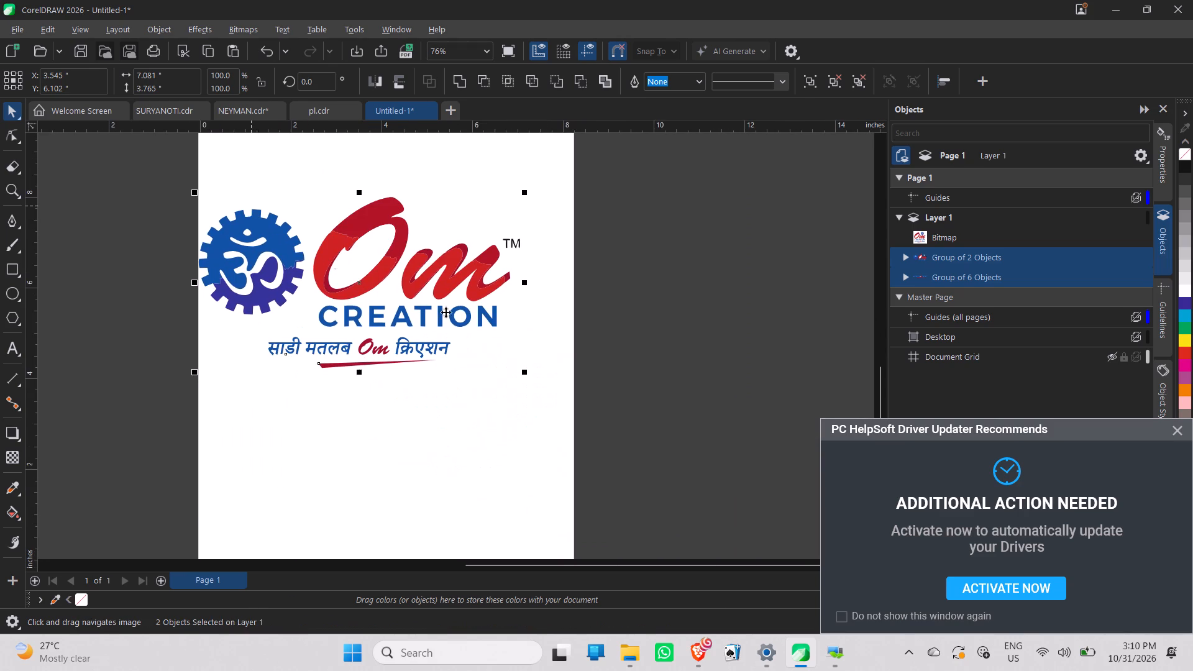
click(764, 355)
click(15, 268)
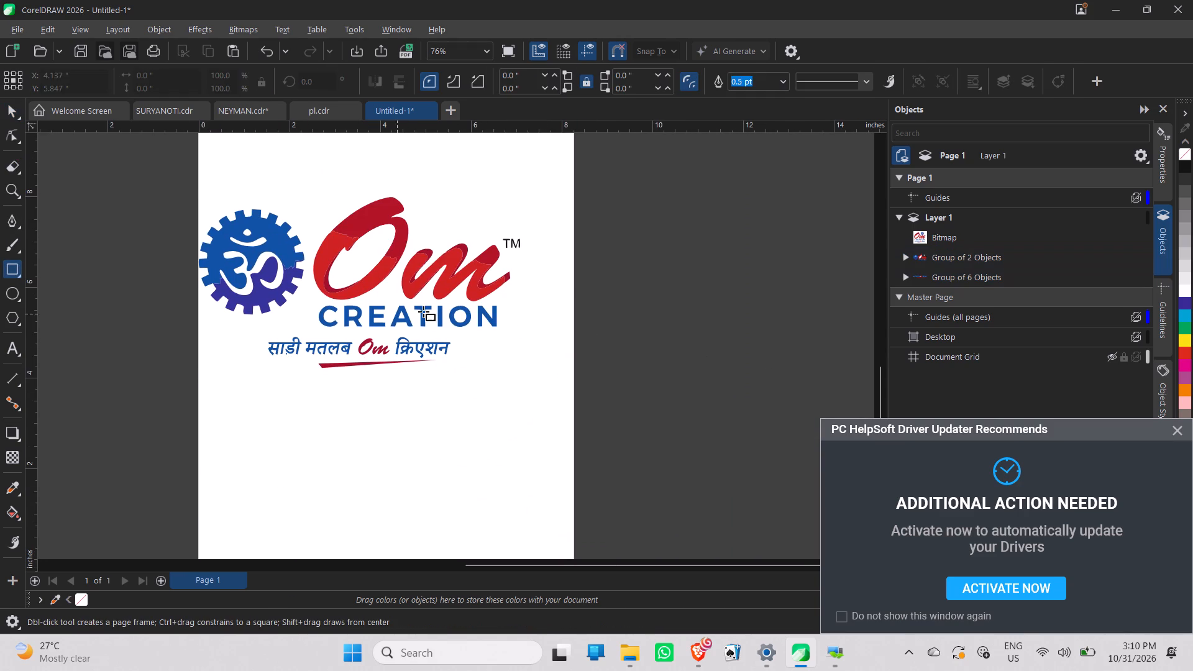
drag(652, 227, 720, 304)
drag(182, 70, 112, 66)
key(2)
key(Tab)
key(4)
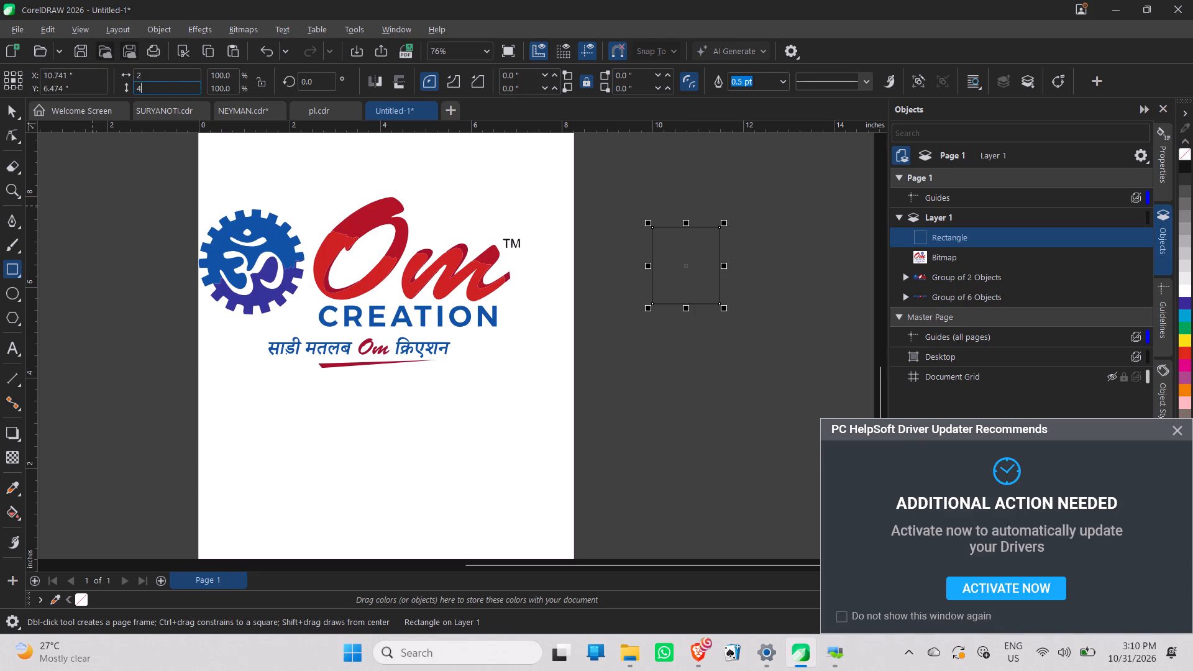
key(Return)
Rotate the rectangle by 90 degrees.
scroll(94, 62, up, 1)
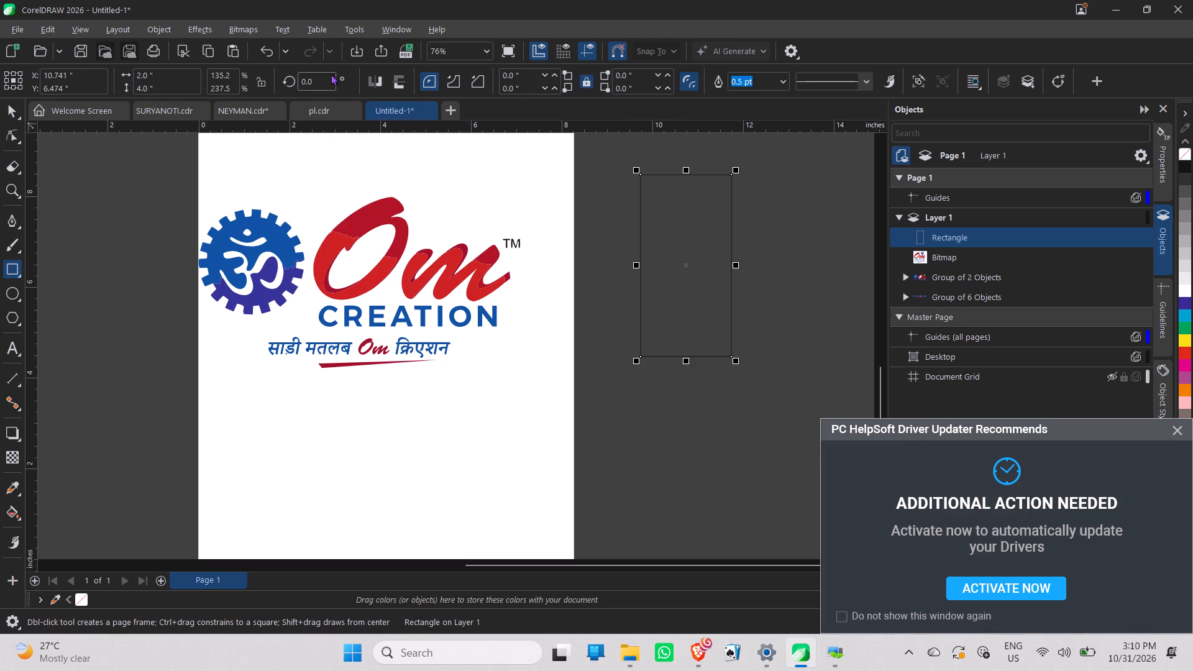
drag(323, 81, 229, 112)
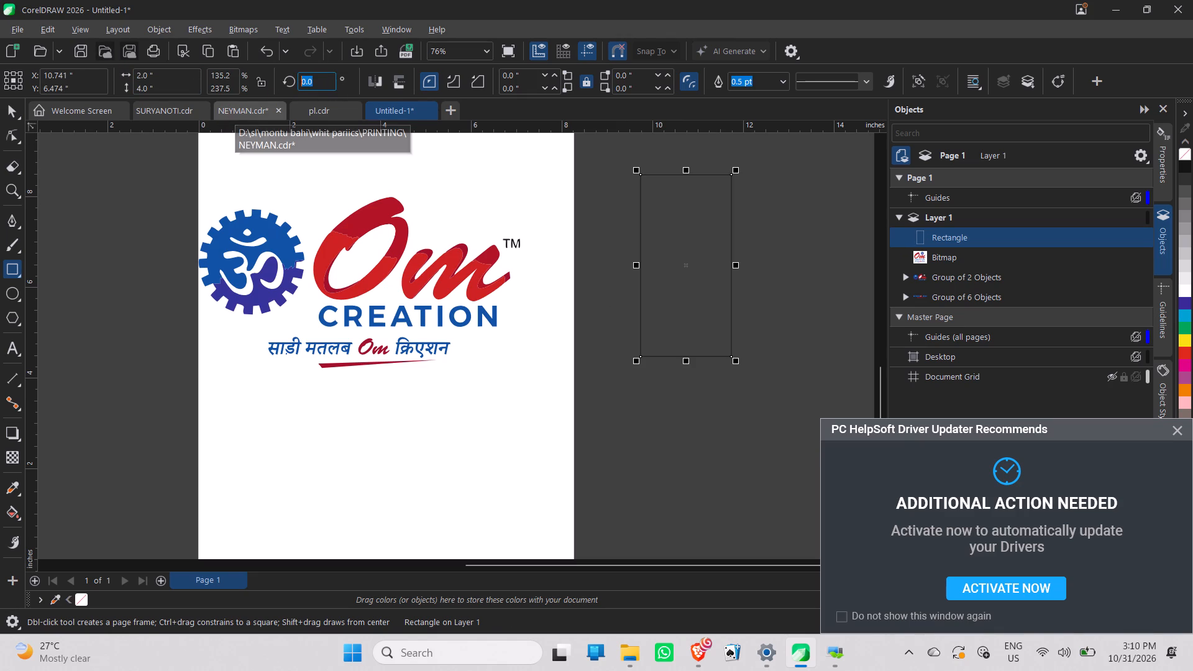
text(90)
key(Return)
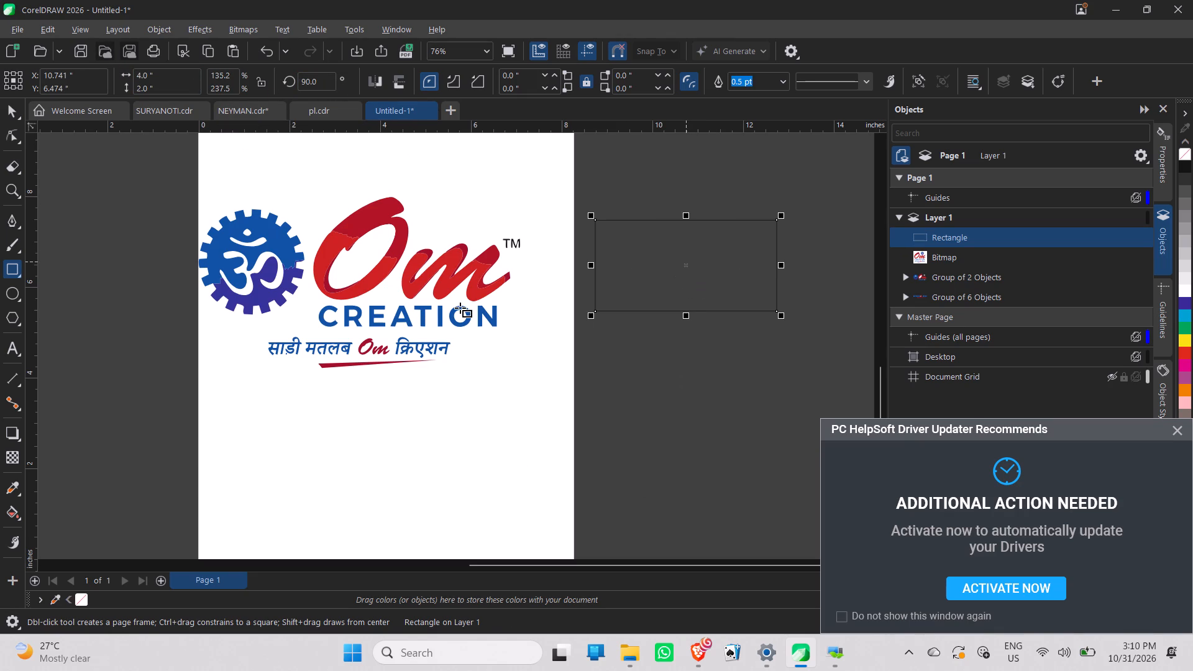
Bring the rectangle onto the page and place it in the empty area below the Hindi tagline.
click(15, 102)
drag(683, 277, 333, 252)
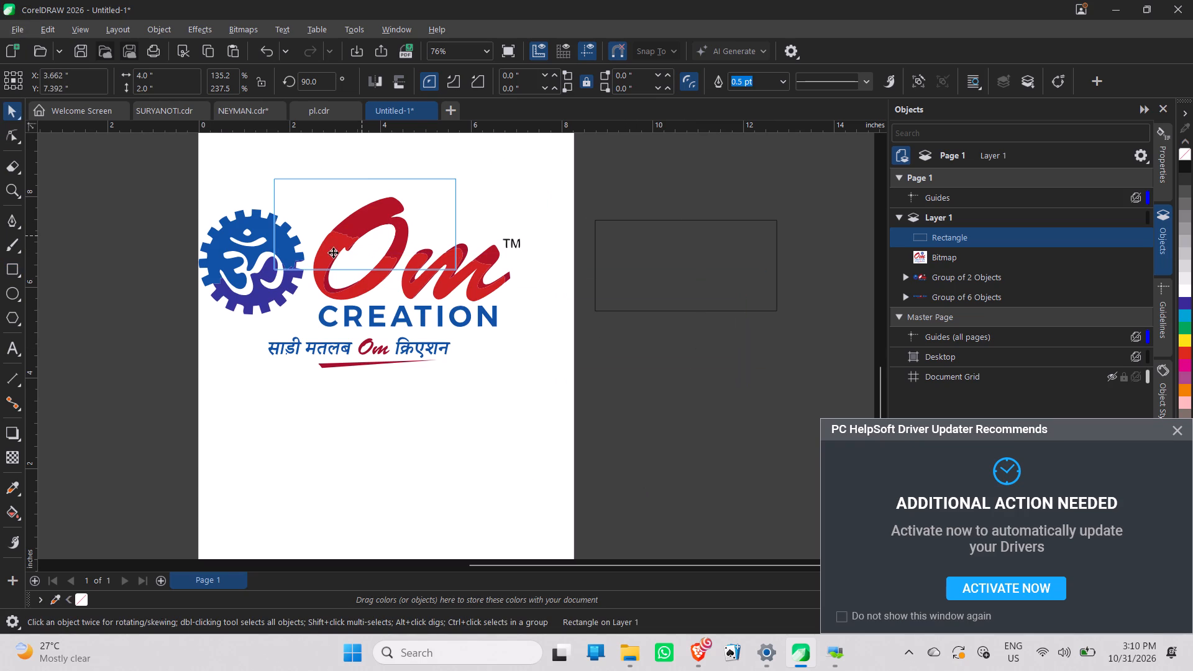
drag(333, 252, 362, 235)
click(353, 215)
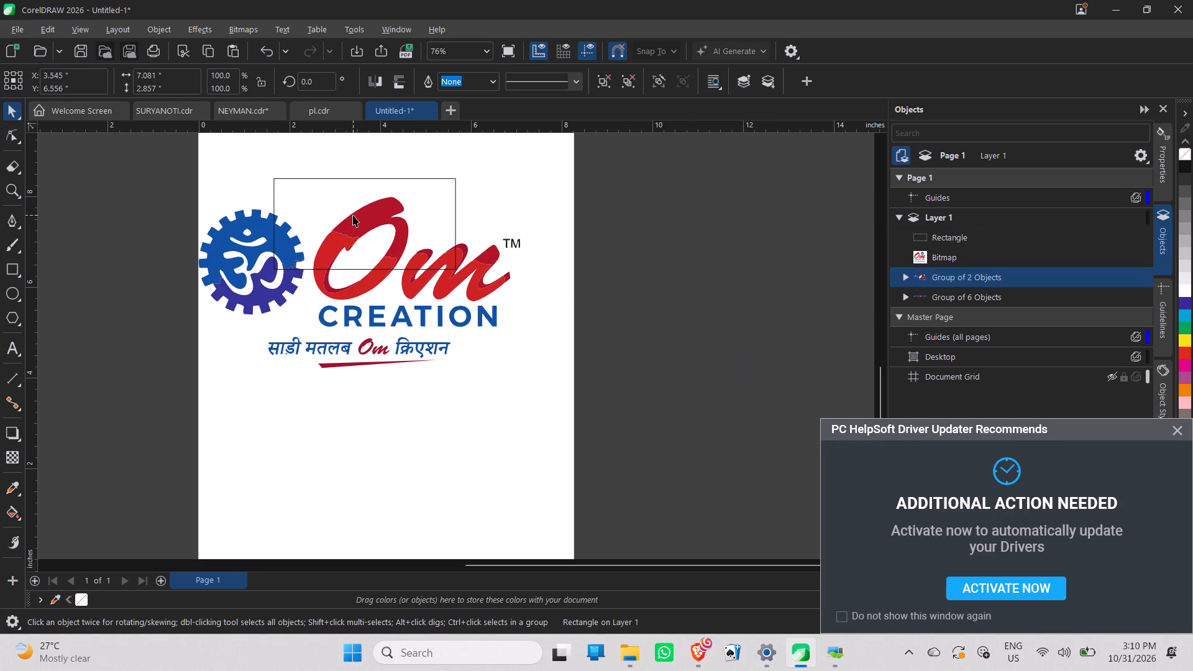
click(412, 180)
drag(414, 191, 455, 424)
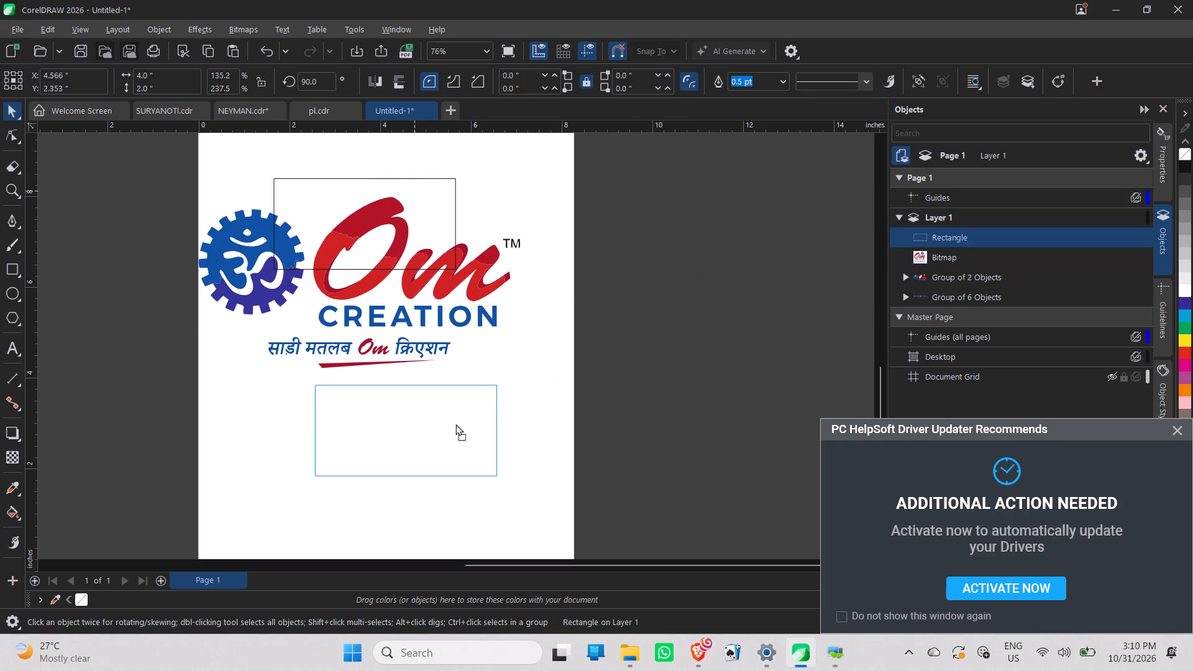
drag(455, 424, 436, 447)
Group the emblem-and-lettering group together with the Hindi tagline.
drag(527, 427, 89, 166)
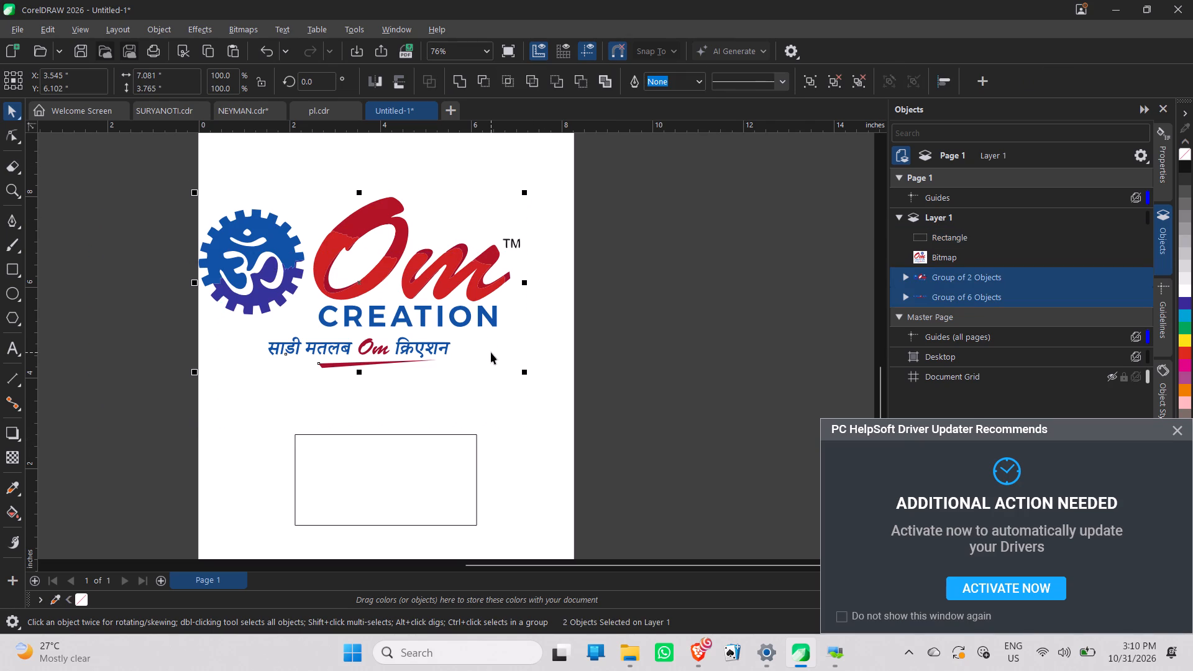
key(ctrl+g)
Scale the whole logo group down proportionally about its centre to about 4.34 × 2.31 in.
shift+drag(528, 377, 508, 368)
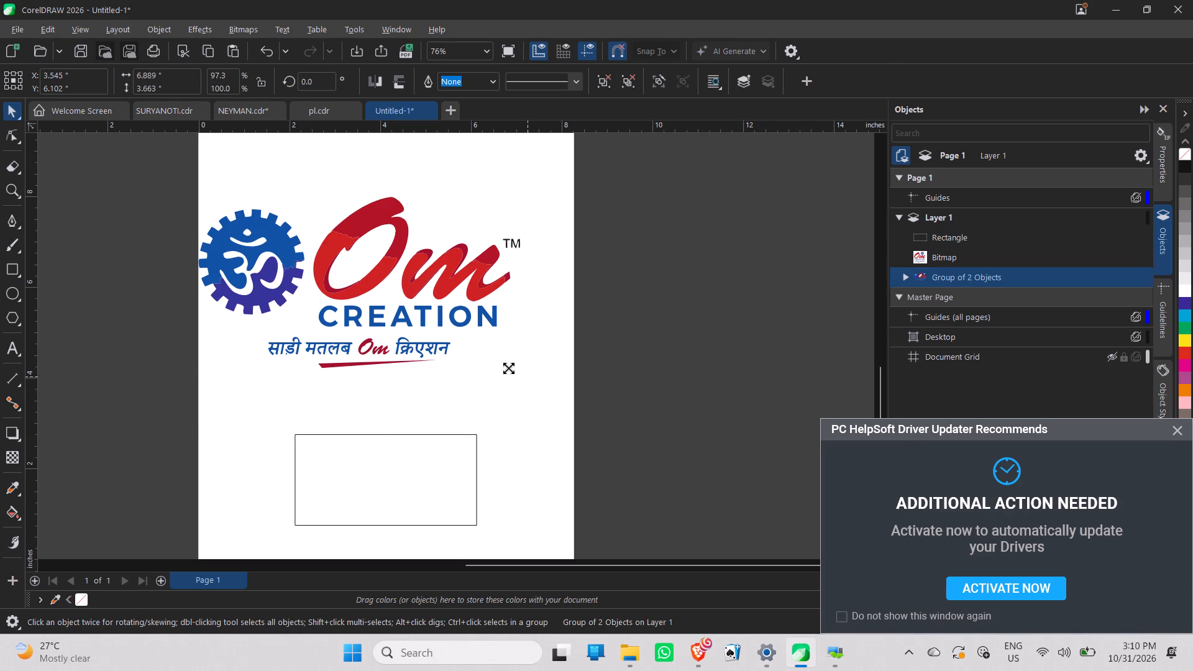
shift+drag(508, 368, 480, 344)
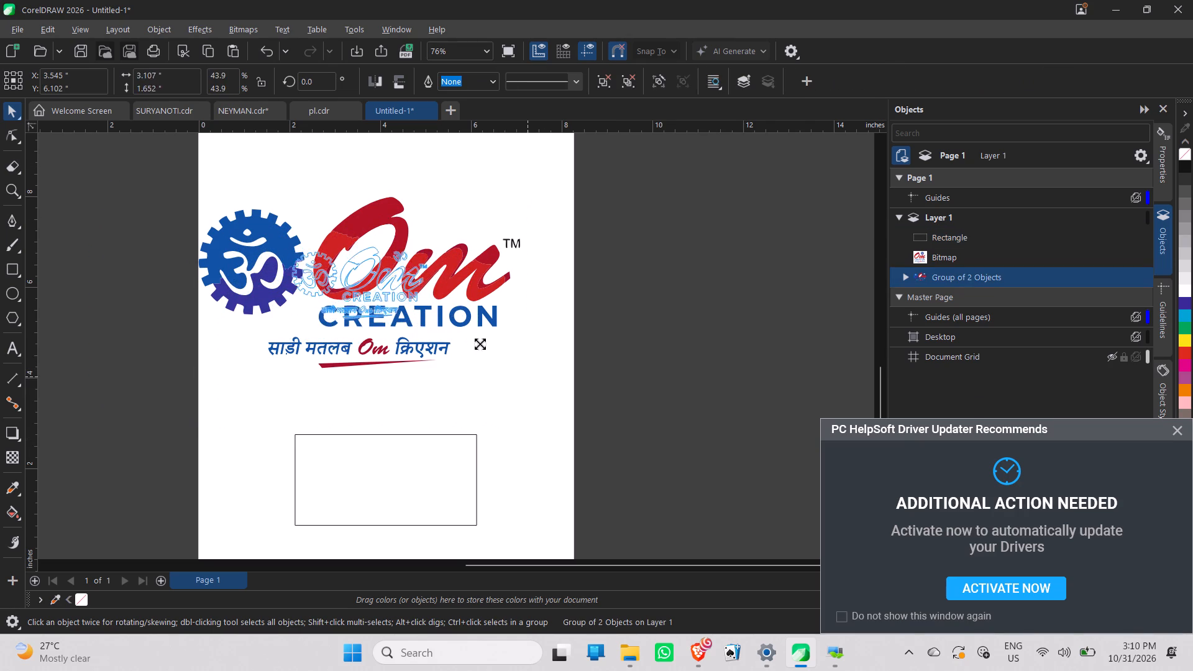
shift+drag(480, 344, 480, 344)
Move the rectangle up over the logo group, to about X 3.64, Y 6.01 in.
drag(439, 479, 432, 277)
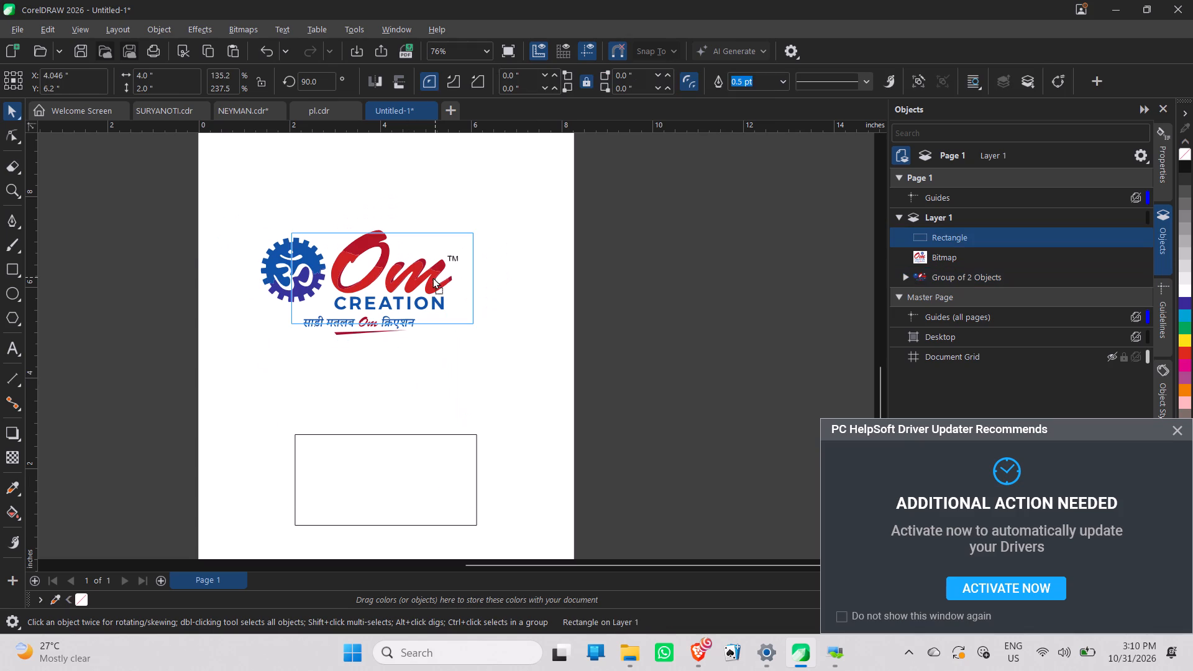
drag(432, 277, 416, 286)
Shrink the logo group about its centre to about 3.41 × 1.81 in so it fits inside the rectangle.
shift+click(481, 290)
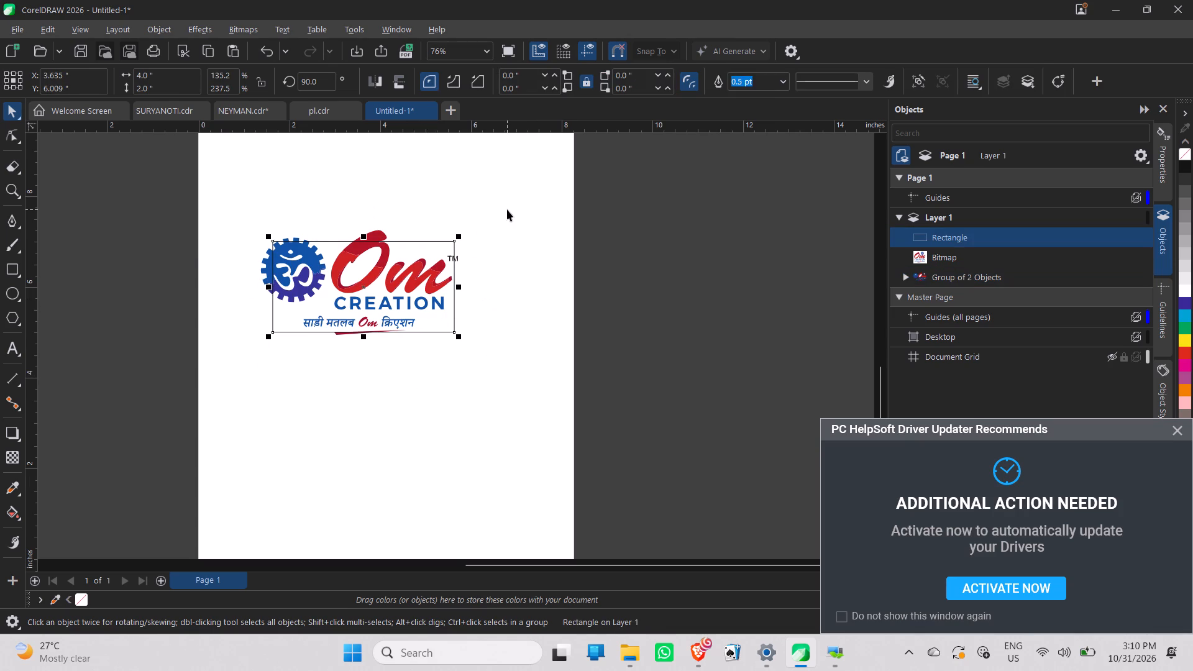
click(496, 257)
click(968, 278)
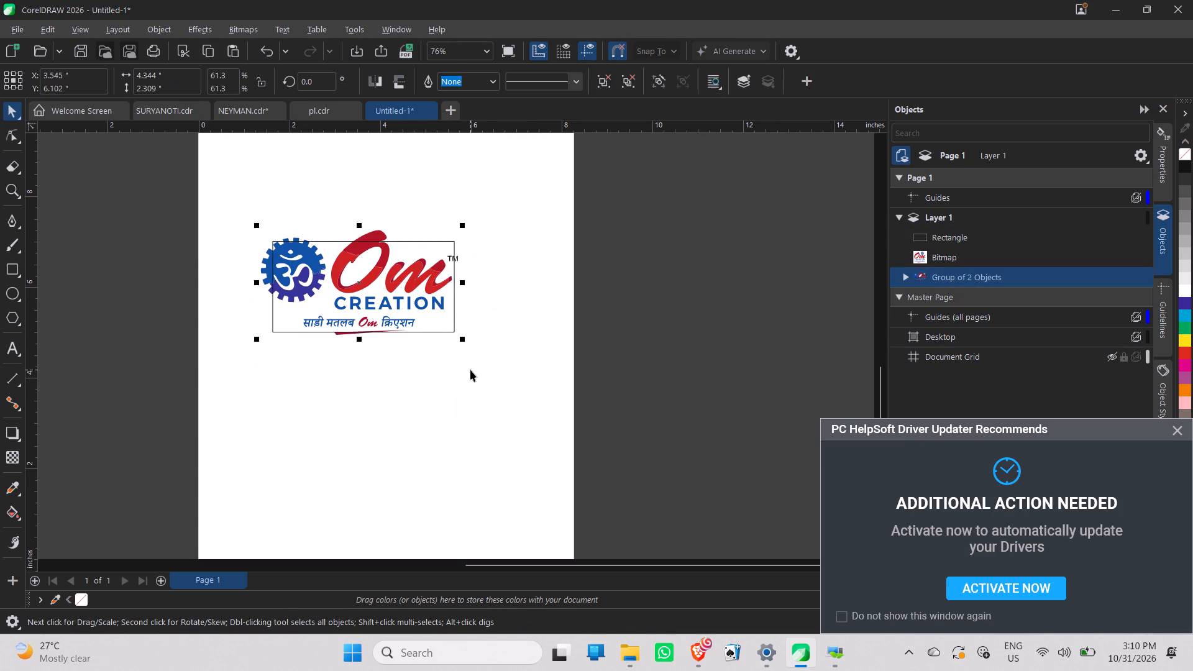
shift+drag(466, 338, 443, 335)
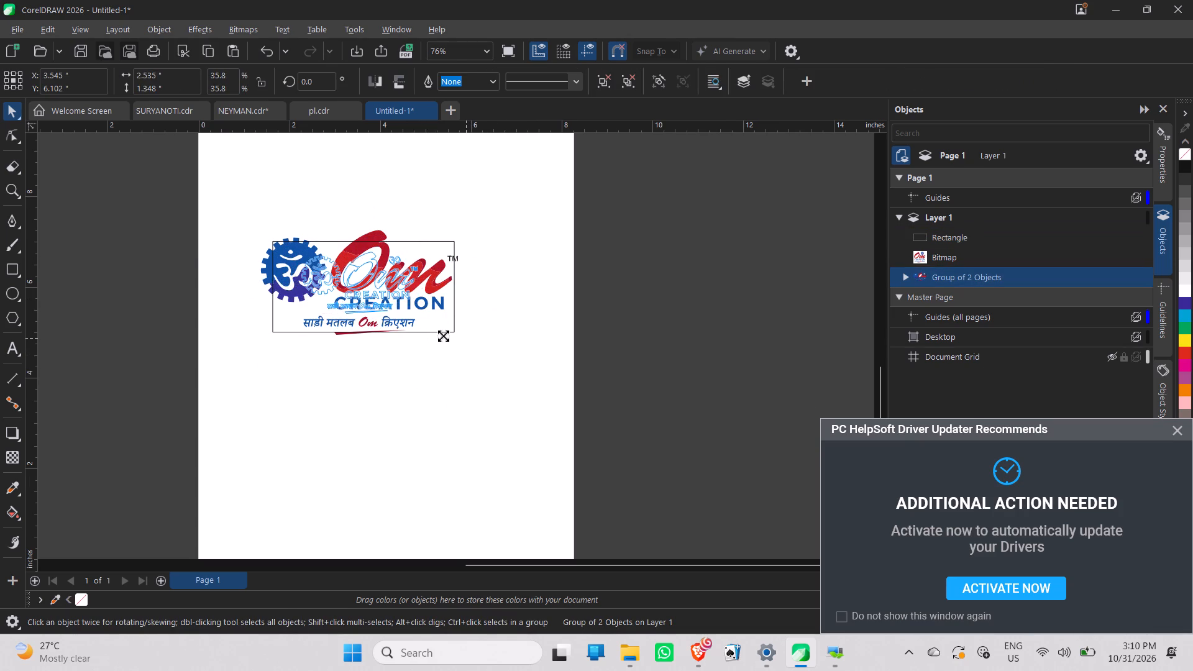
shift+drag(443, 335, 445, 335)
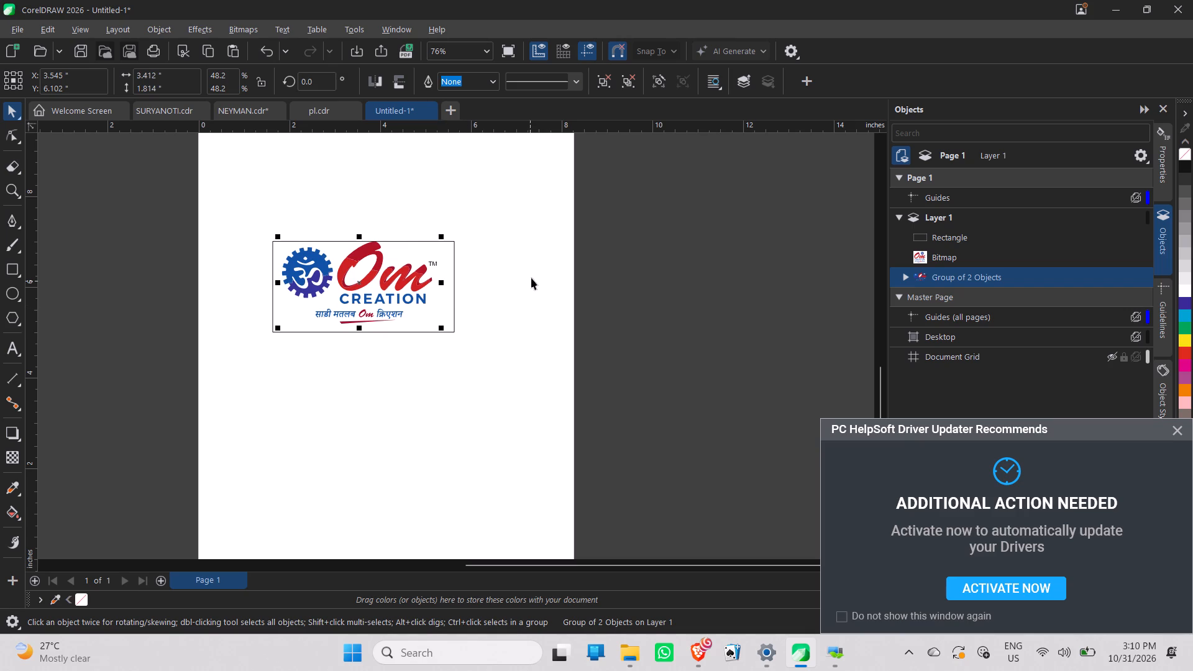
Align the rectangle with the logo group on both their vertical and horizontal centre lines.
shift+click(531, 278)
click(475, 305)
click(436, 327)
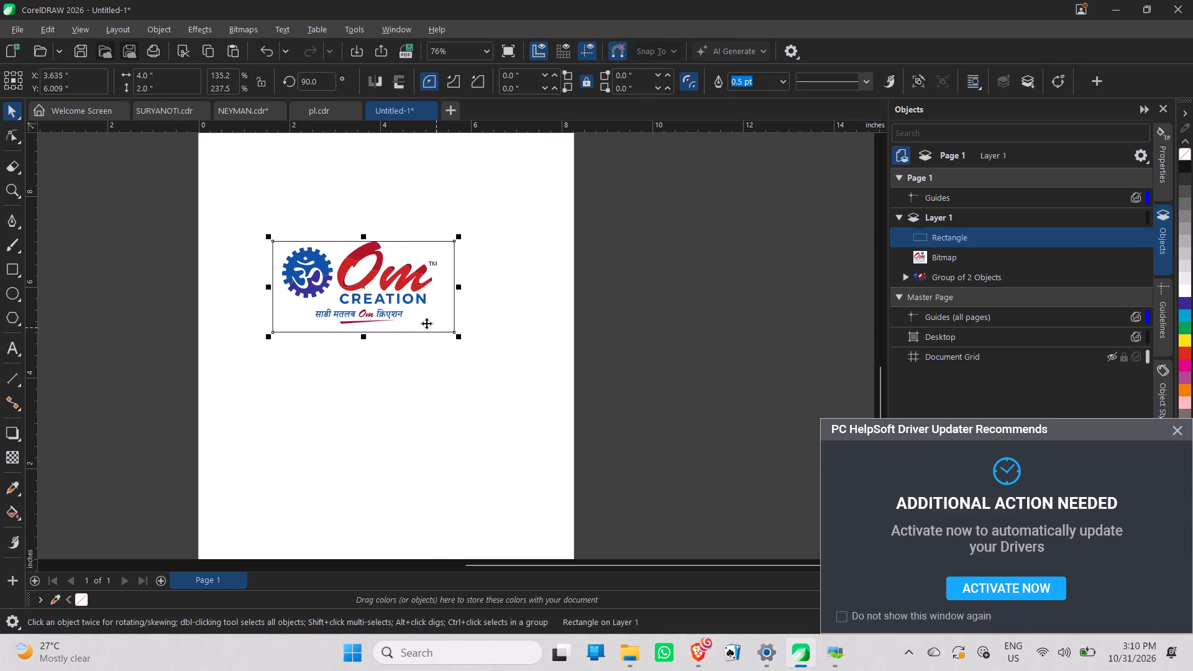
shift+click(360, 293)
key(c)
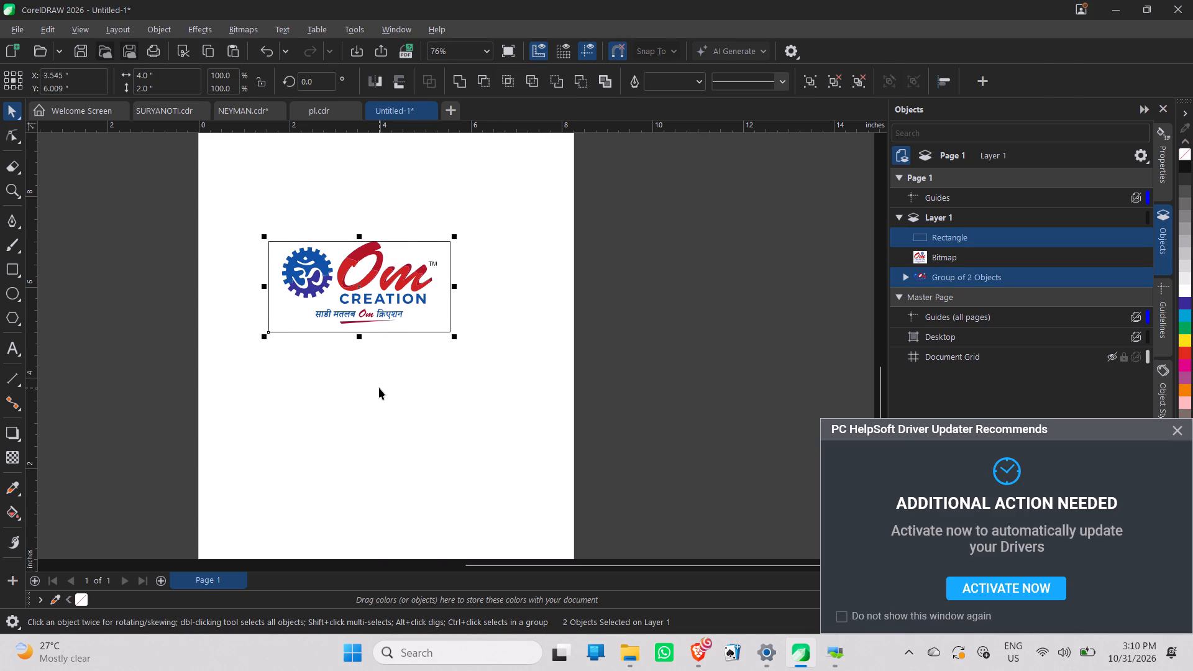
key(e)
click(646, 272)
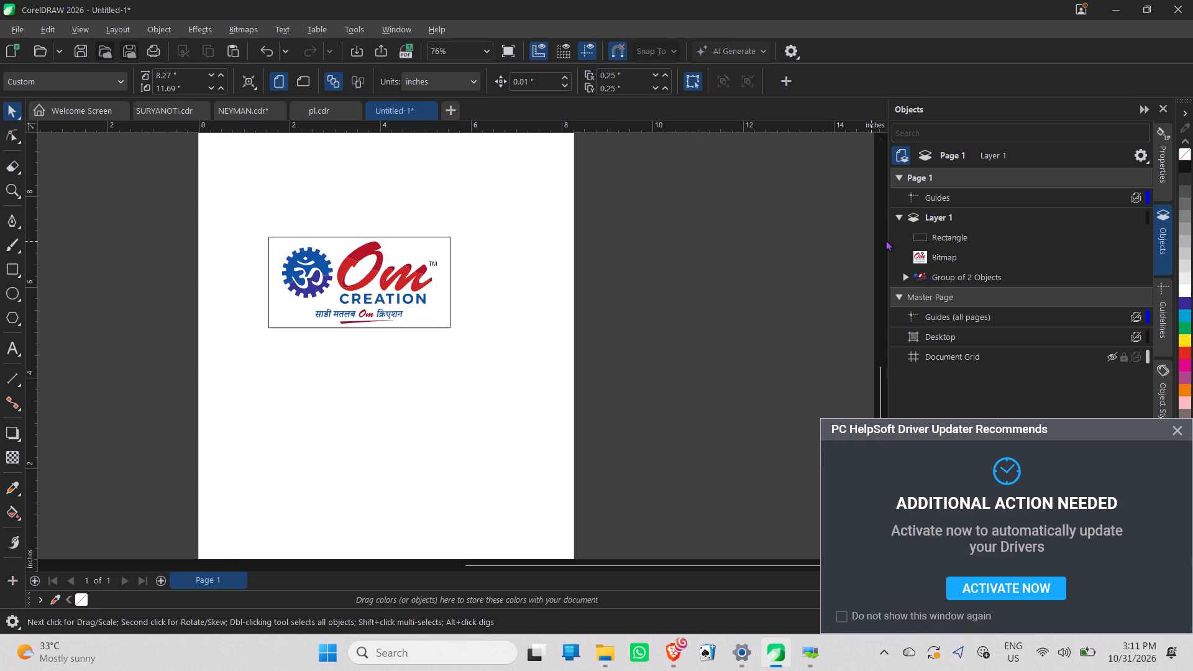
Create a new document with an 8 × 16 in page and switch the page to landscape orientation.
scroll(446, 381, down, 6)
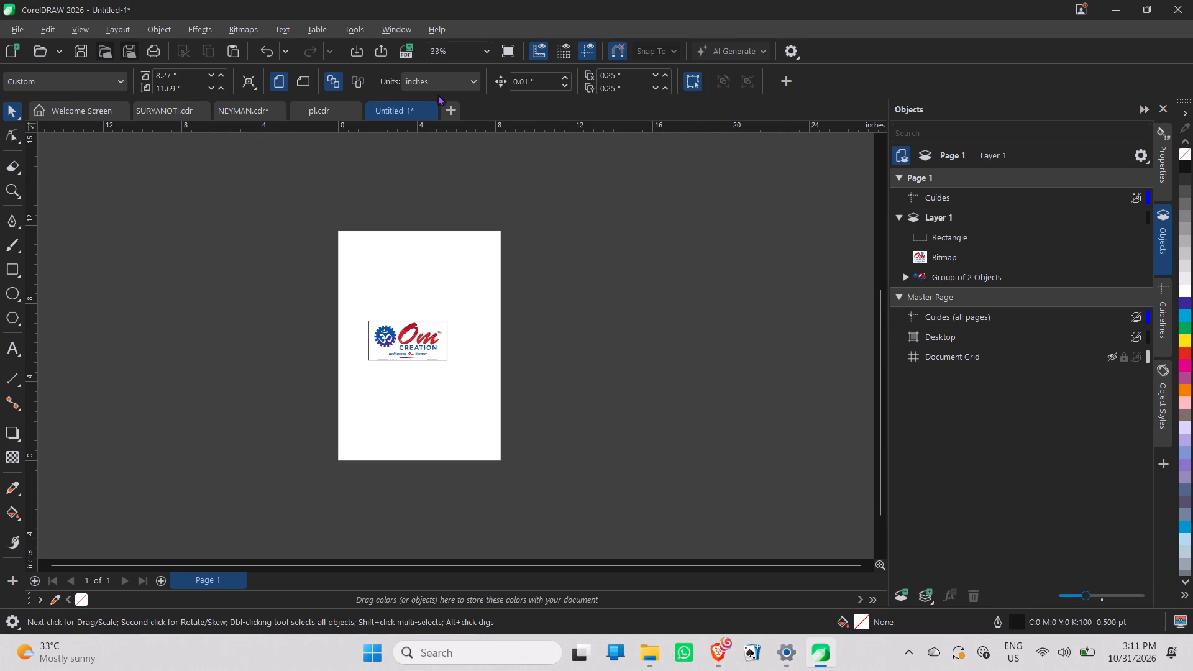
click(446, 113)
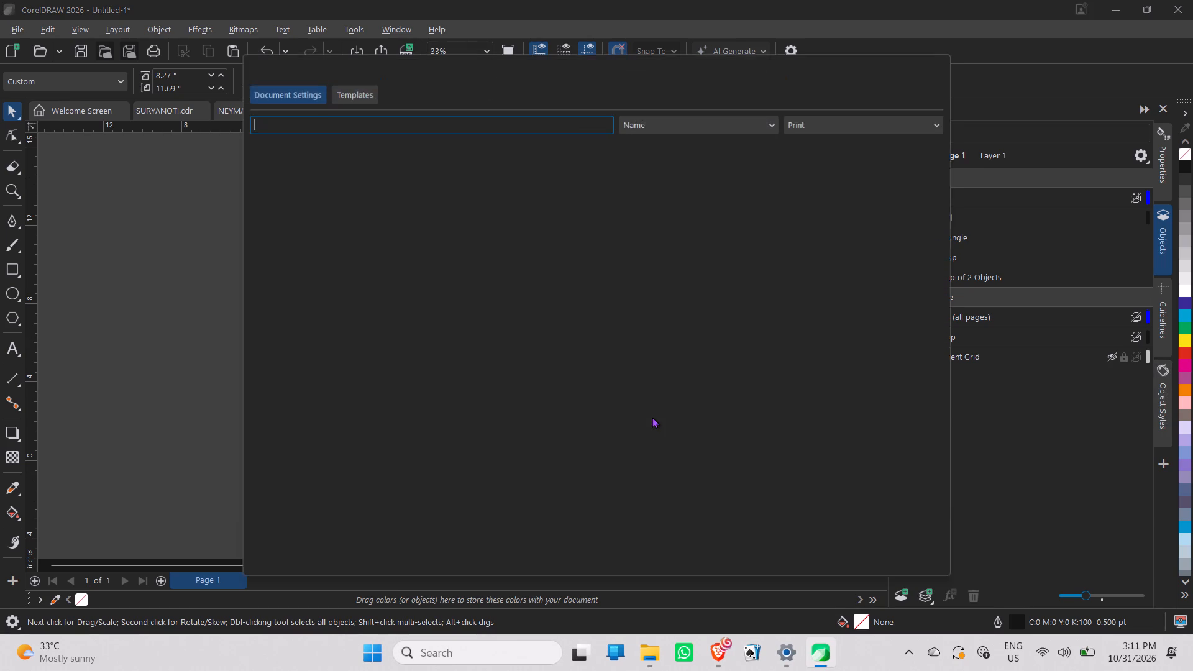
drag(794, 331, 682, 338)
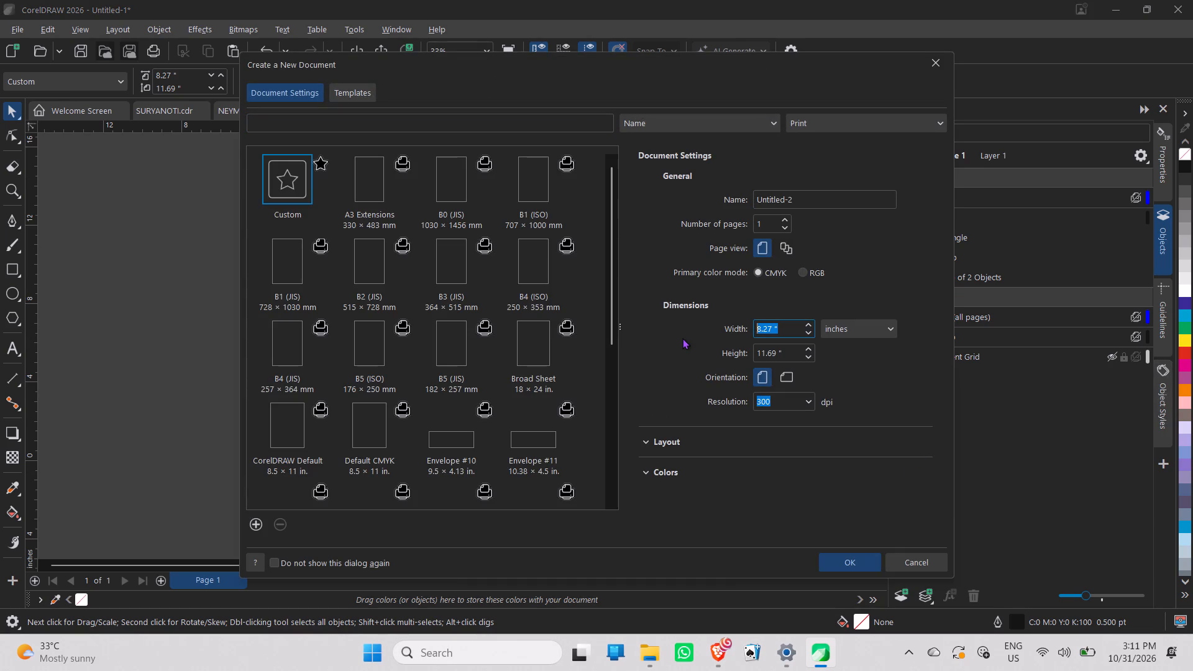
key(8)
key(Tab)
key(Tab)
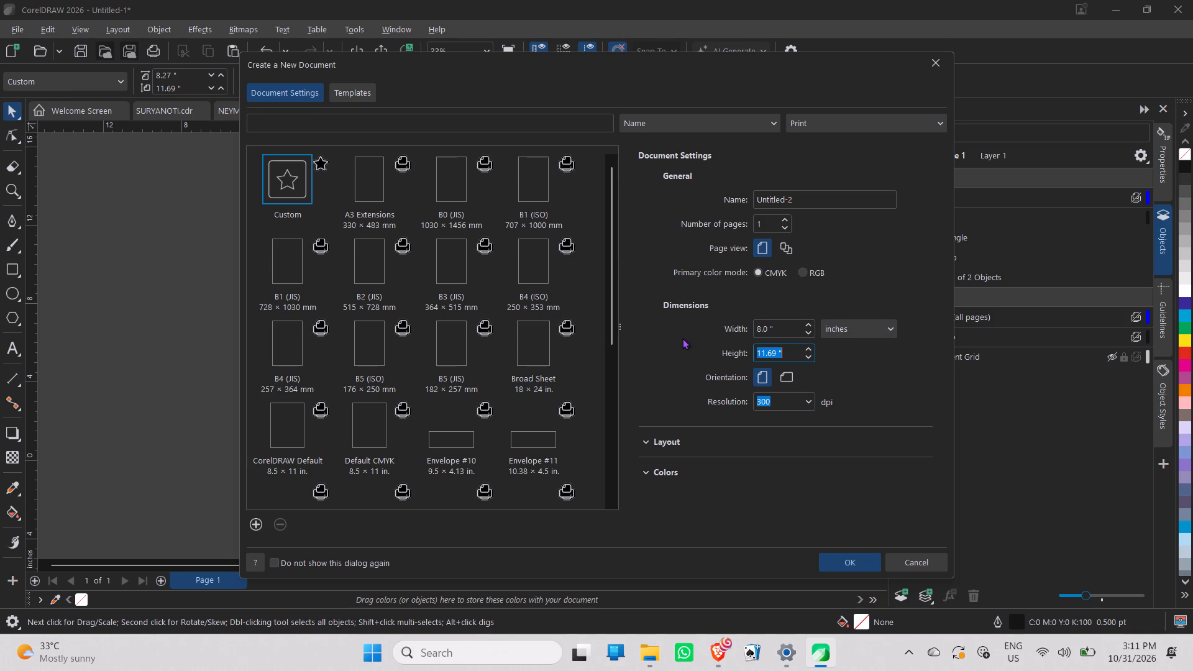
text(16)
key(Return)
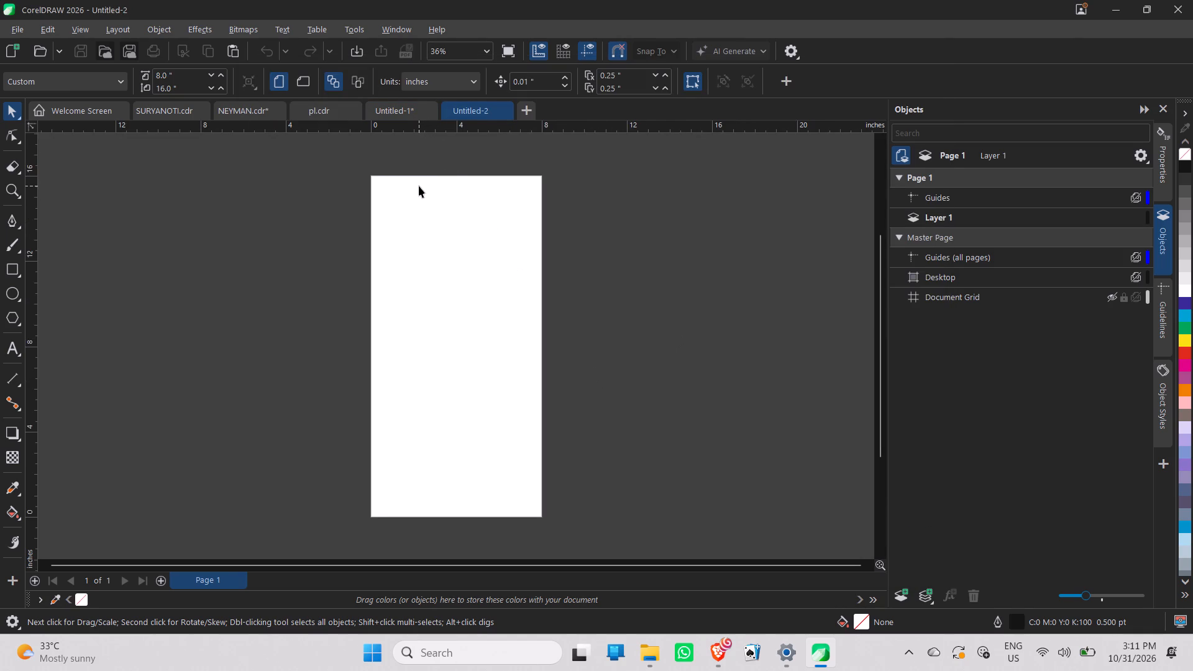
click(310, 88)
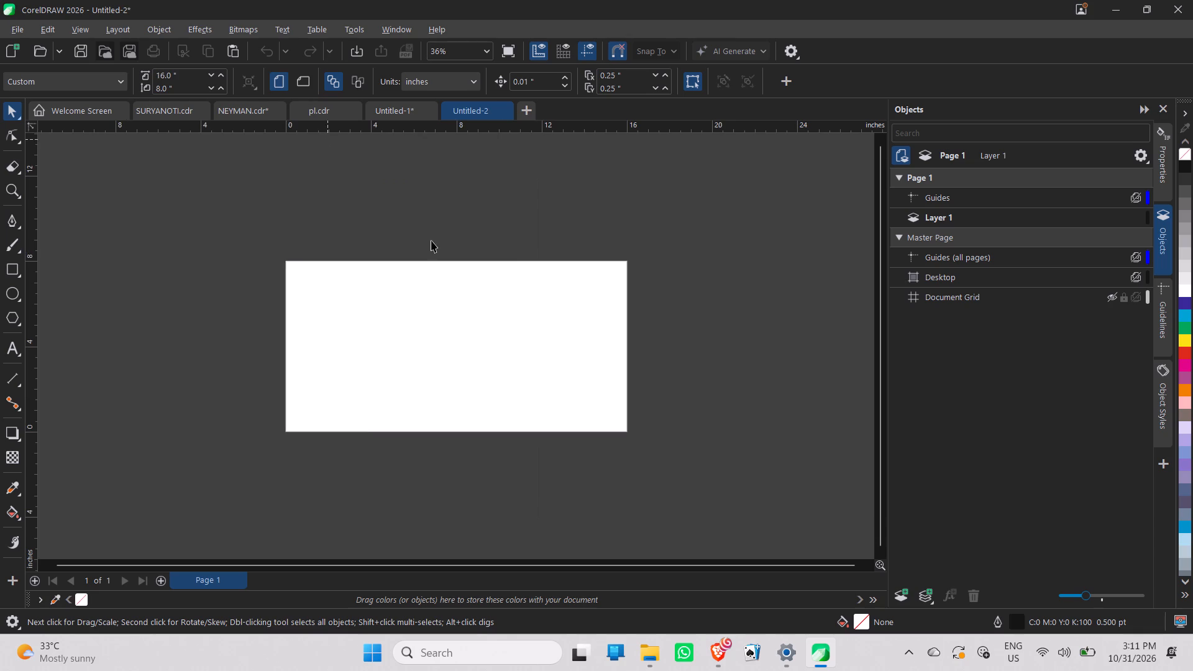
click(703, 242)
Return to the Untitled-1 document and group the logo with its surrounding rectangle.
click(396, 116)
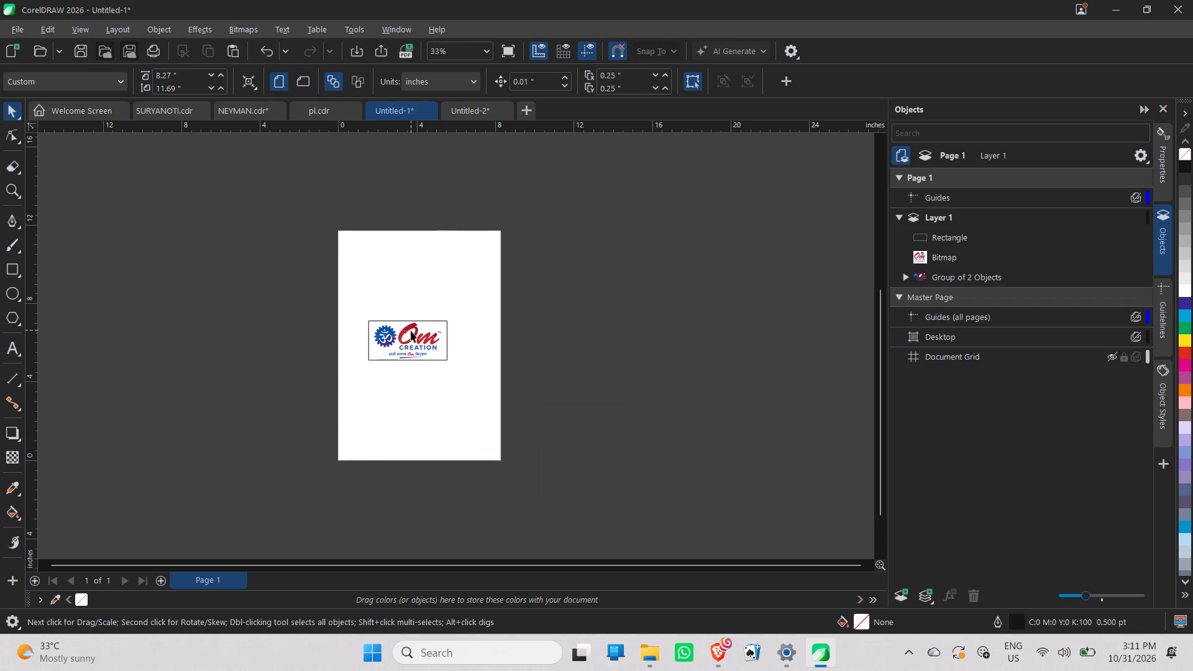
click(411, 331)
click(522, 365)
drag(525, 431, 516, 431)
drag(516, 431, 288, 266)
key(ctrl+g)
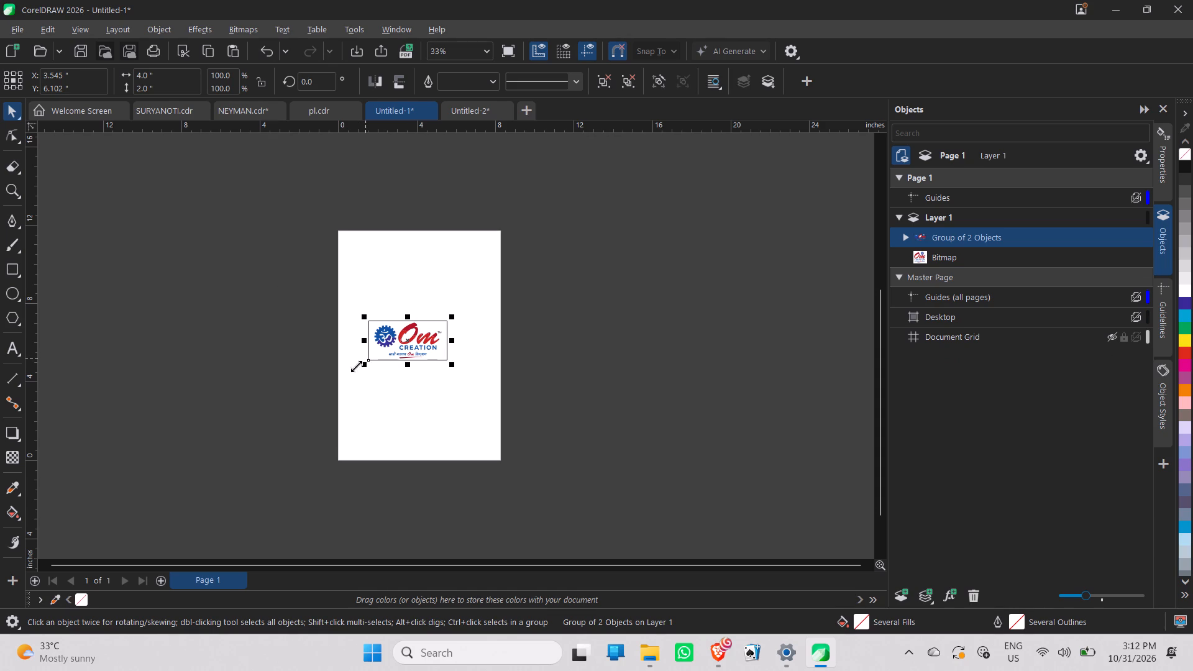
Cut the framed logo group from Untitled-1 and paste it into Untitled-2.
key(ctrl+x)
click(486, 113)
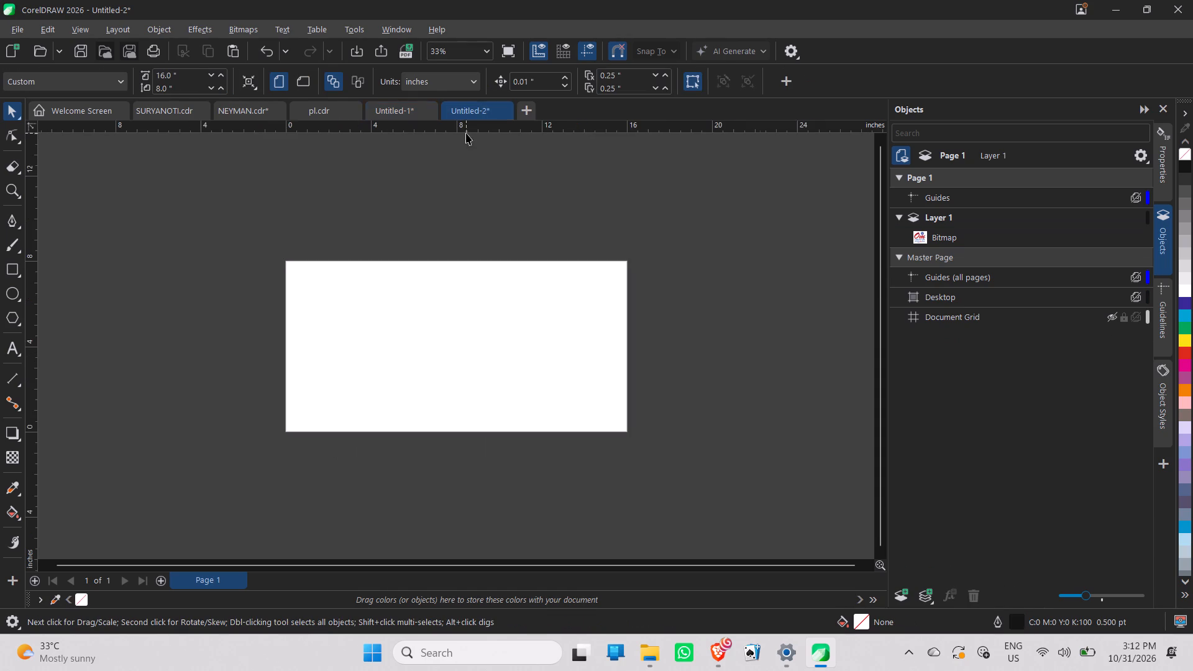
key(ctrl+v)
Move the framed logo near the page's top-left corner, to about X 2.28, Y 6.76 in.
drag(459, 345, 356, 298)
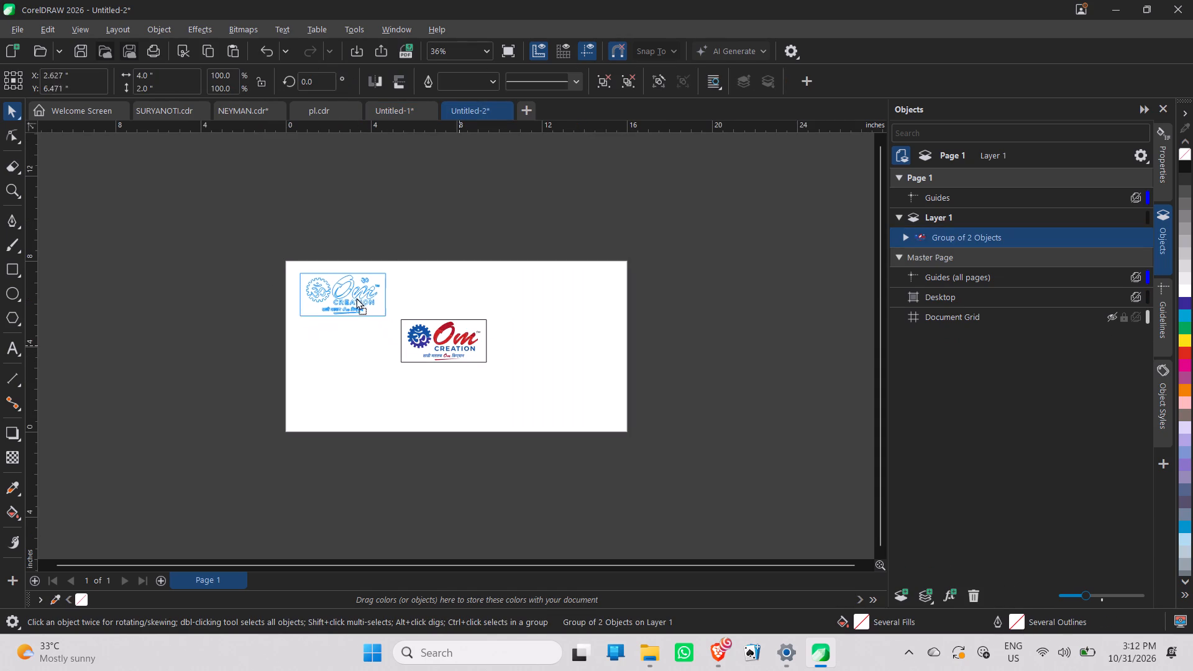
drag(356, 298, 350, 292)
alt+scroll(350, 292, up, 5)
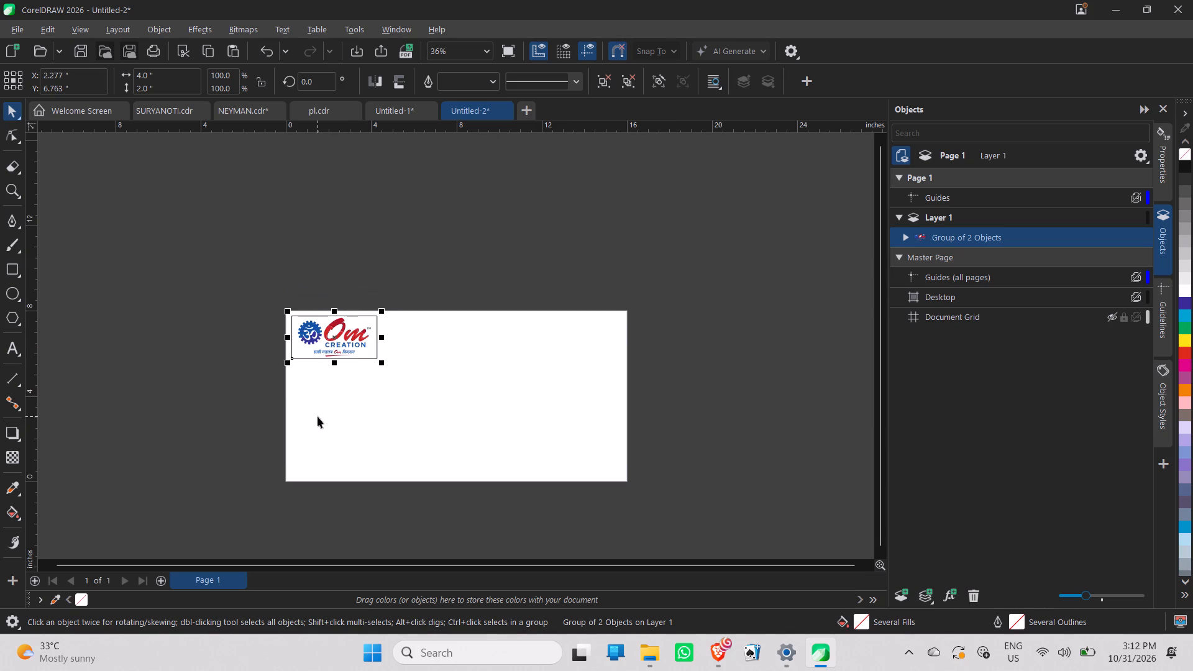
scroll(314, 433, up, 5)
scroll(339, 303, up, 3)
middle_drag(350, 326, 291, 573)
scroll(291, 573, up, 1)
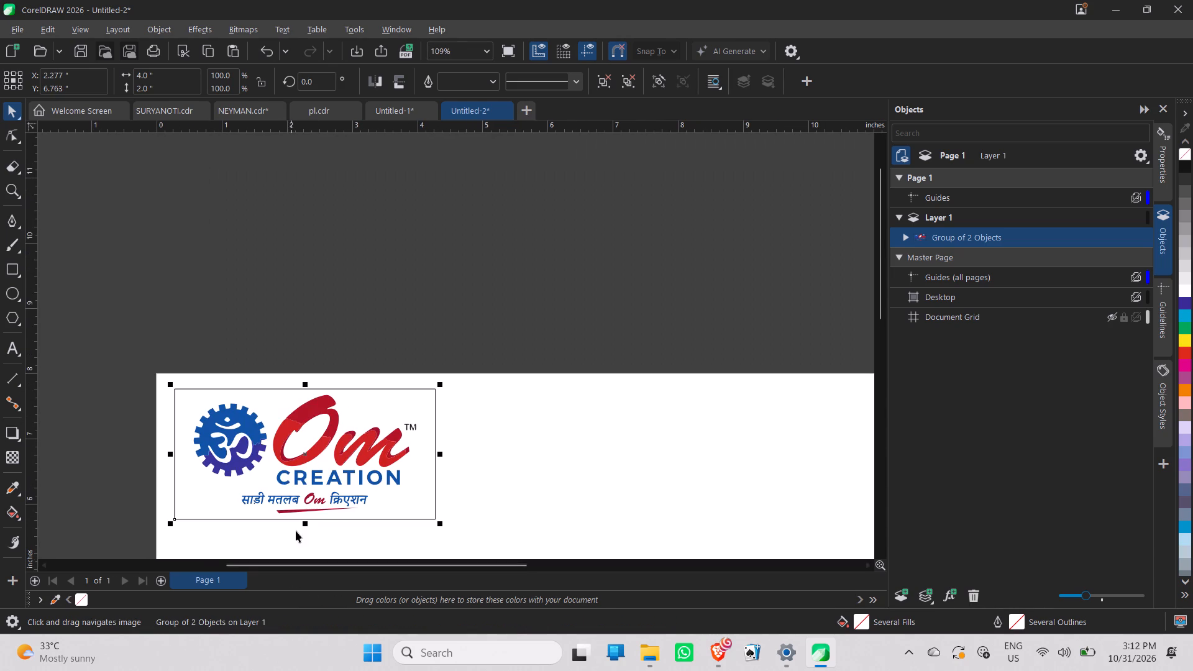
Move the framed logo closer to the page's top-left corner, to about X 2.115, Y 6.906 in.
drag(286, 473, 236, 472)
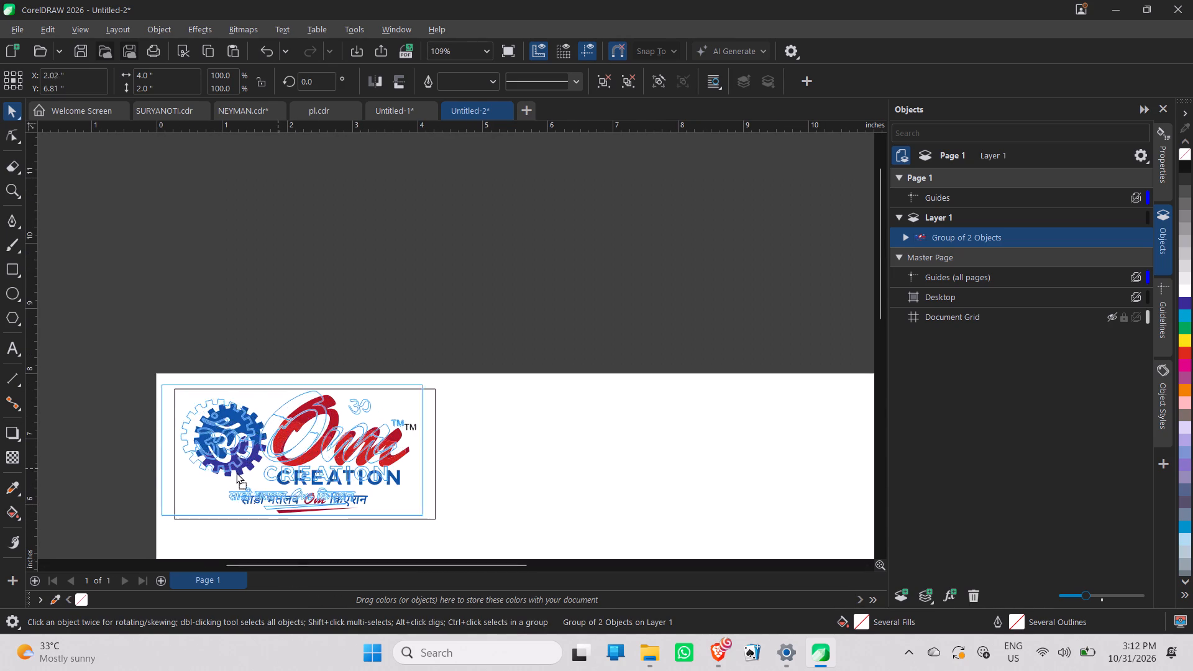
drag(236, 472, 127, 525)
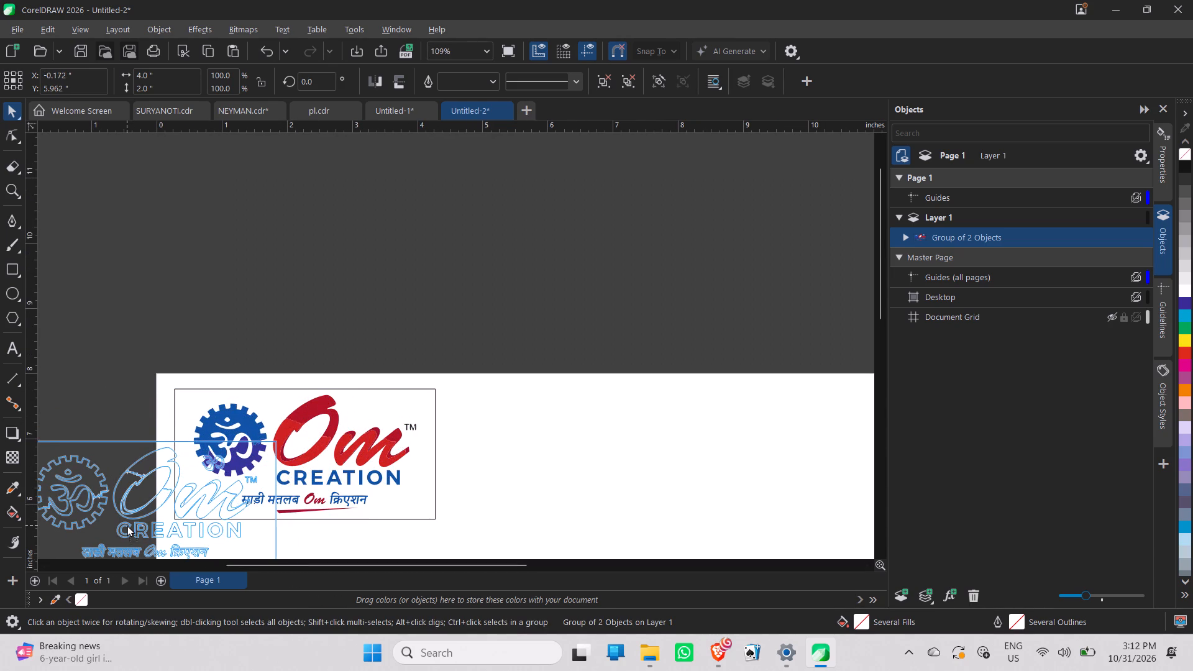
drag(127, 525, 510, 497)
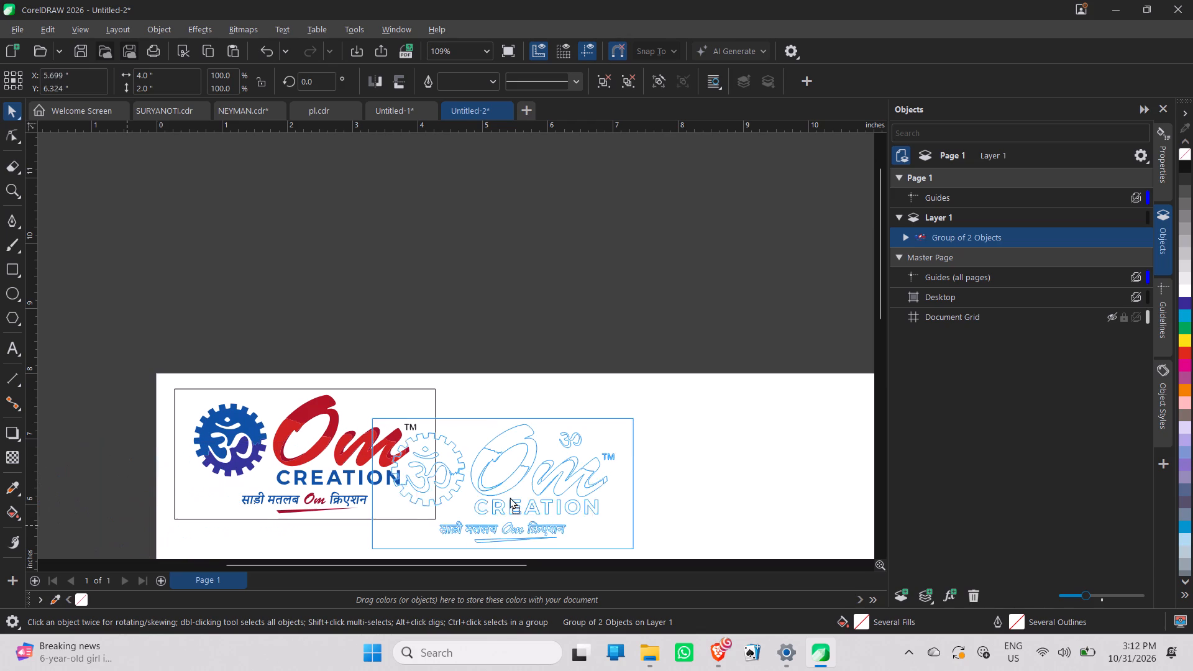
drag(510, 497, 276, 463)
scroll(299, 352, down, 3)
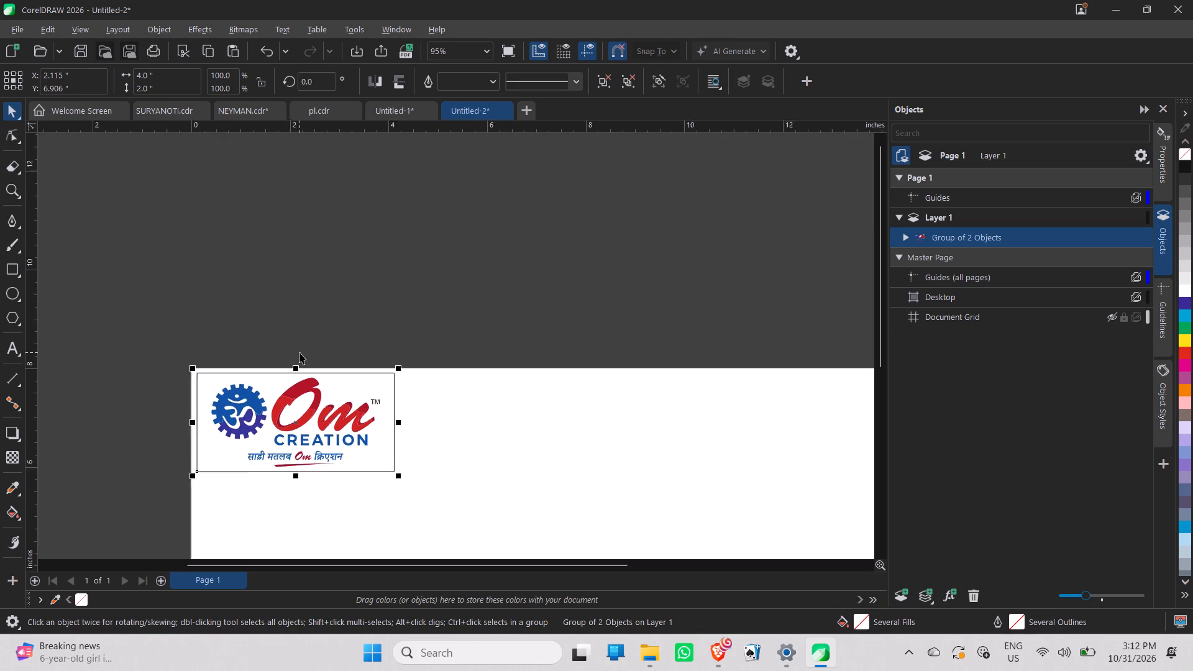
scroll(299, 352, down, 3)
click(335, 241)
click(303, 381)
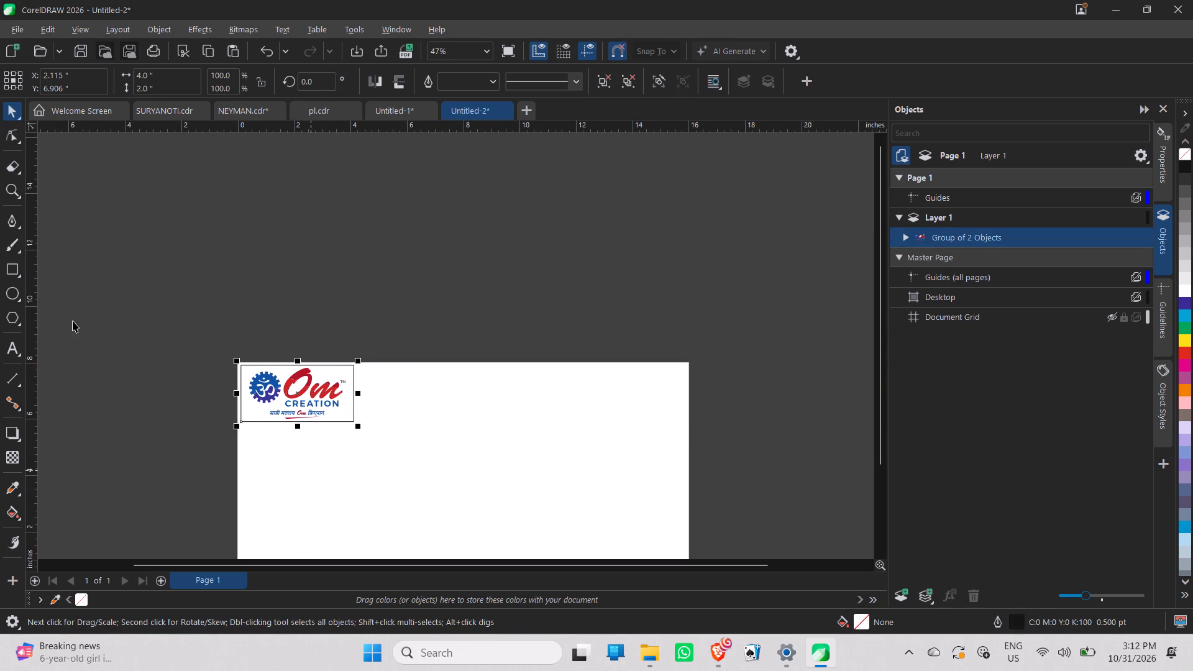
click(57, 296)
Draw a thin rectangle about 3.09 × 0.31 in above the page, over the framed logo.
click(7, 270)
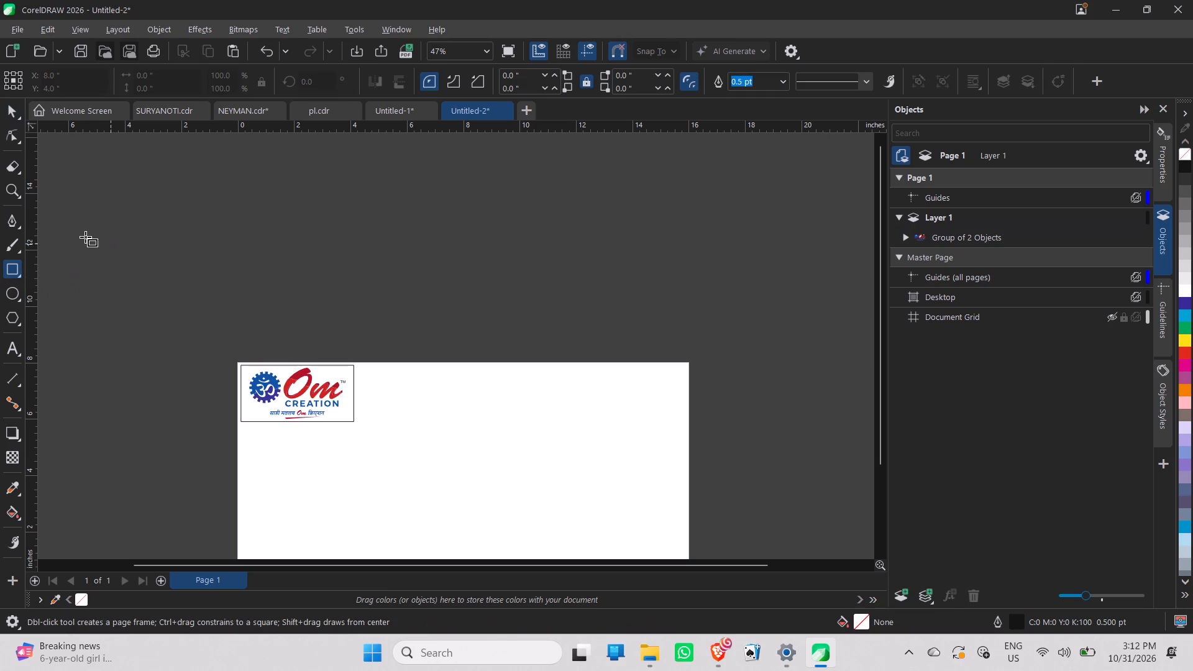
drag(245, 275, 332, 284)
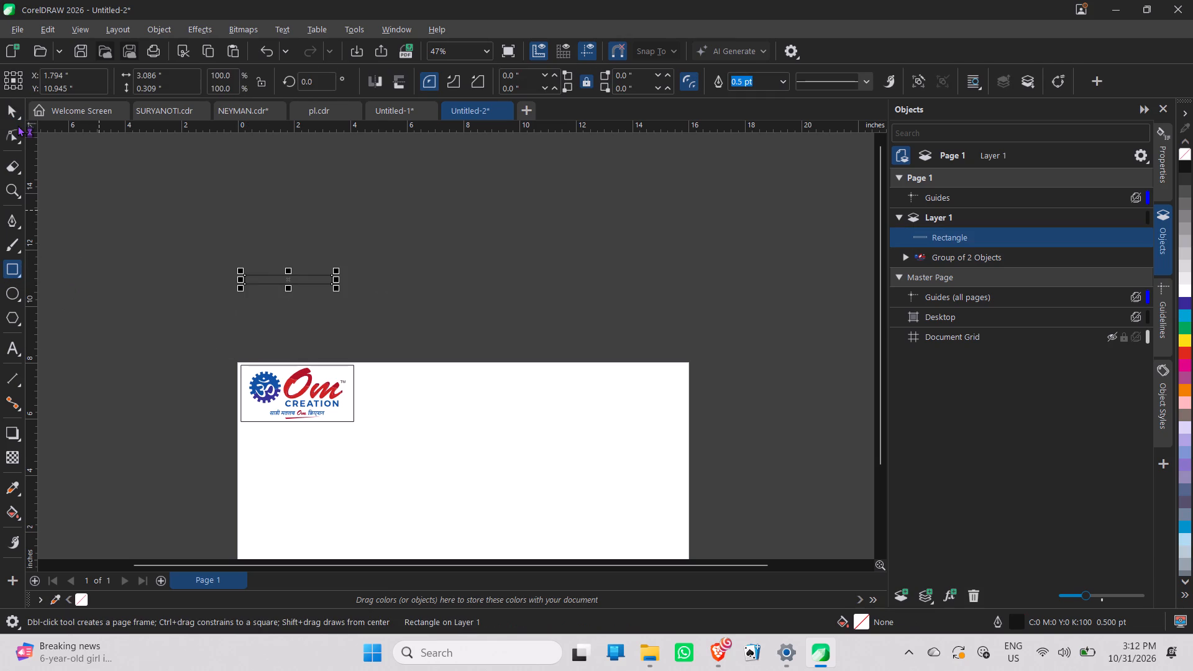
click(16, 98)
click(12, 106)
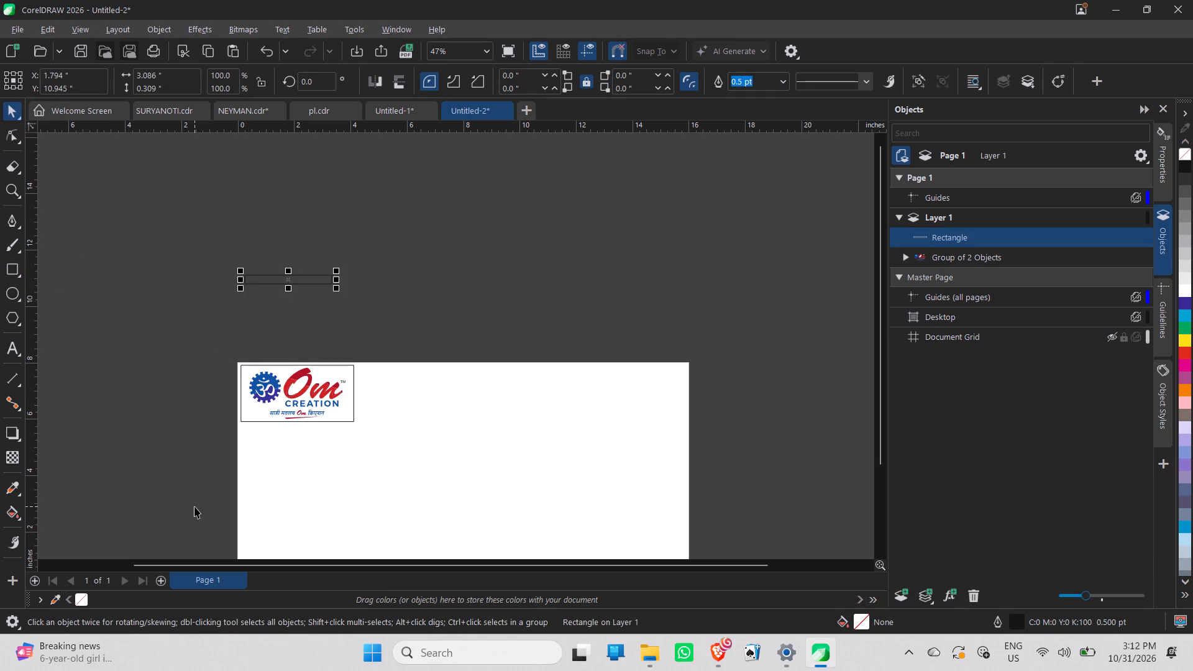
Duplicate the framed logo and place the copy just right of the original, at about X 6.57, Y 6.55 in.
click(300, 401)
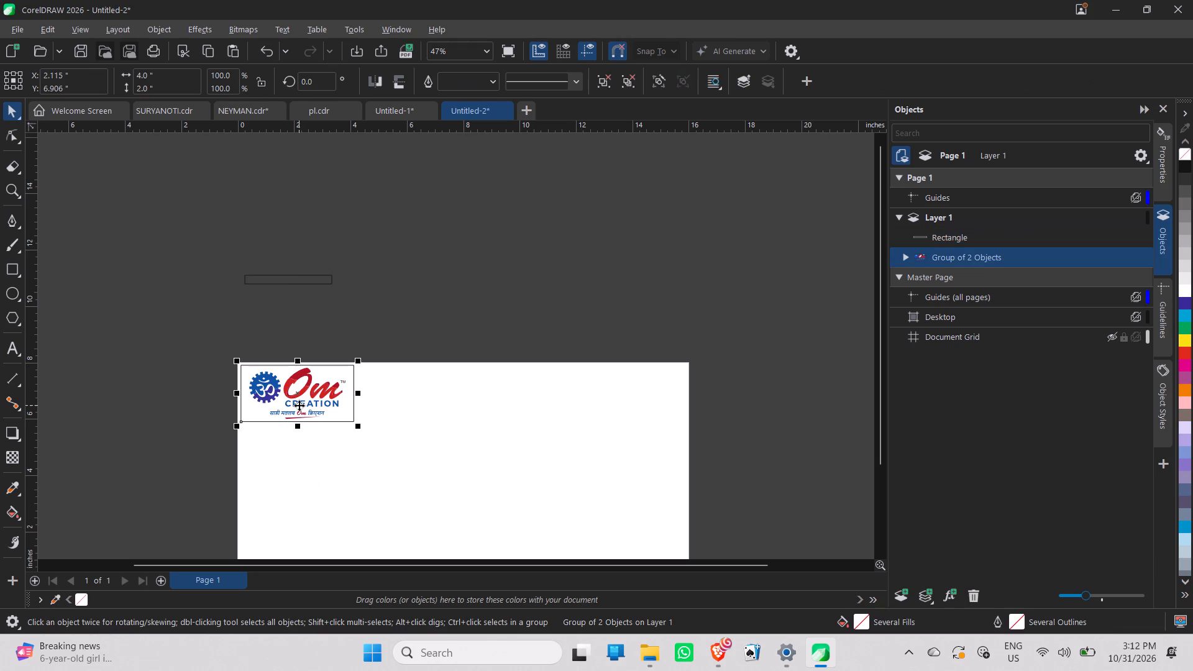
drag(299, 405, 379, 466)
right_click(390, 424)
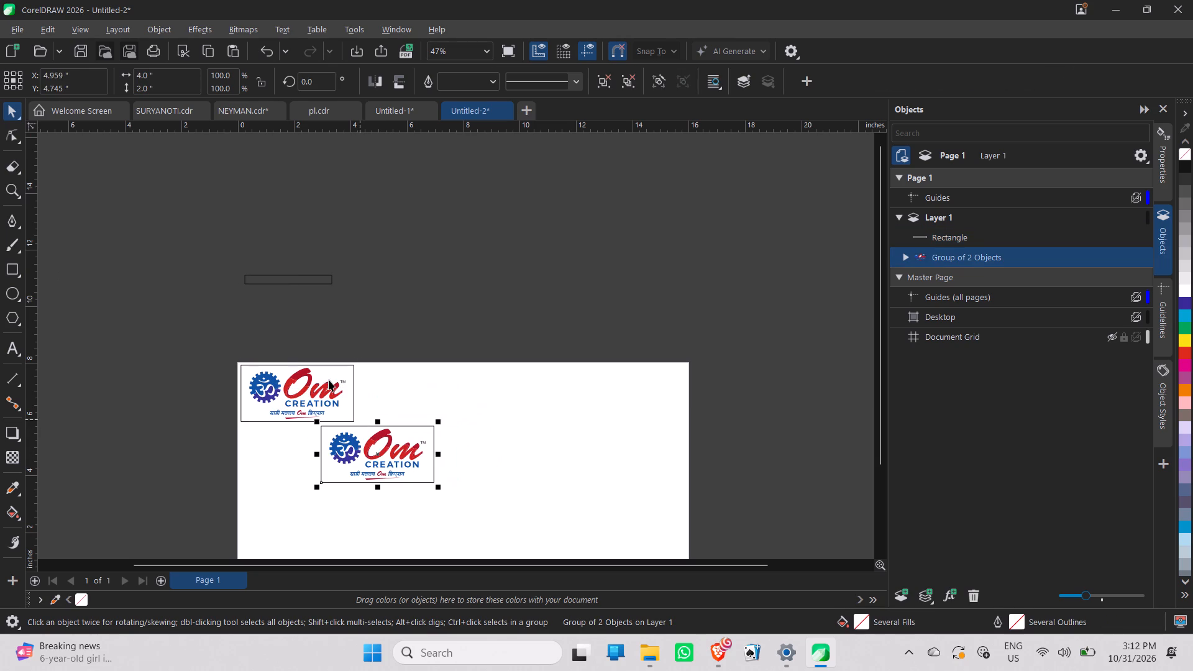
click(329, 380)
click(411, 467)
drag(403, 461, 437, 427)
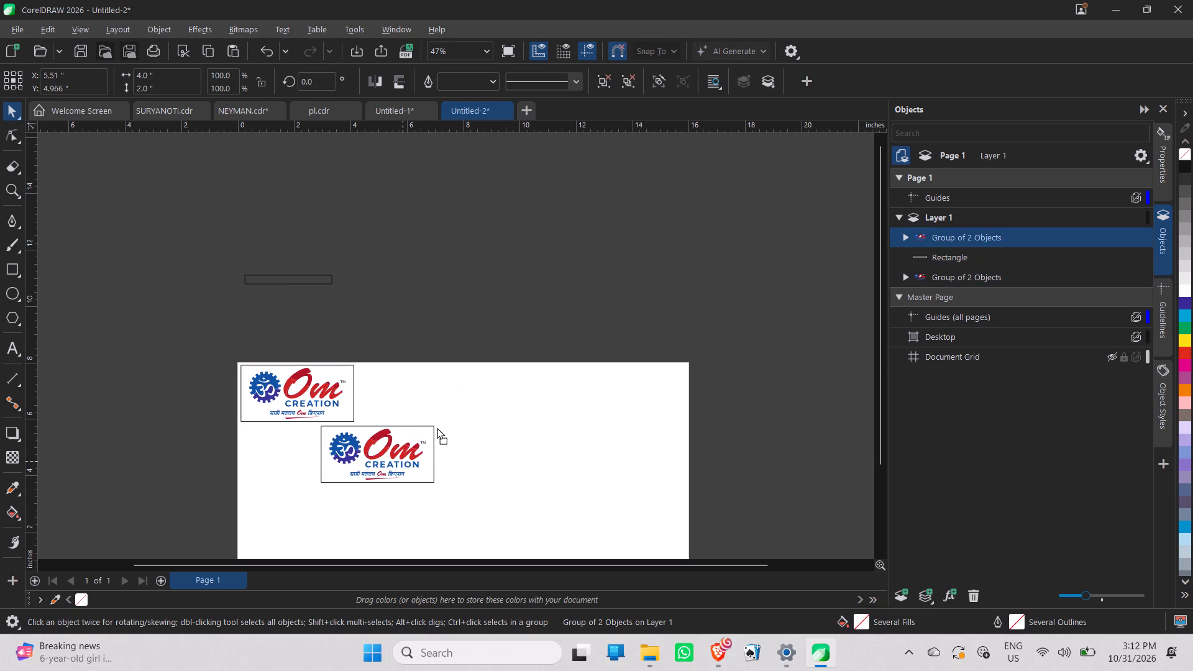
drag(437, 427, 448, 410)
Move the copied framed logo up and closer to the original, to about X 6.39, Y 6.88 in.
alt+scroll(418, 406, up, 5)
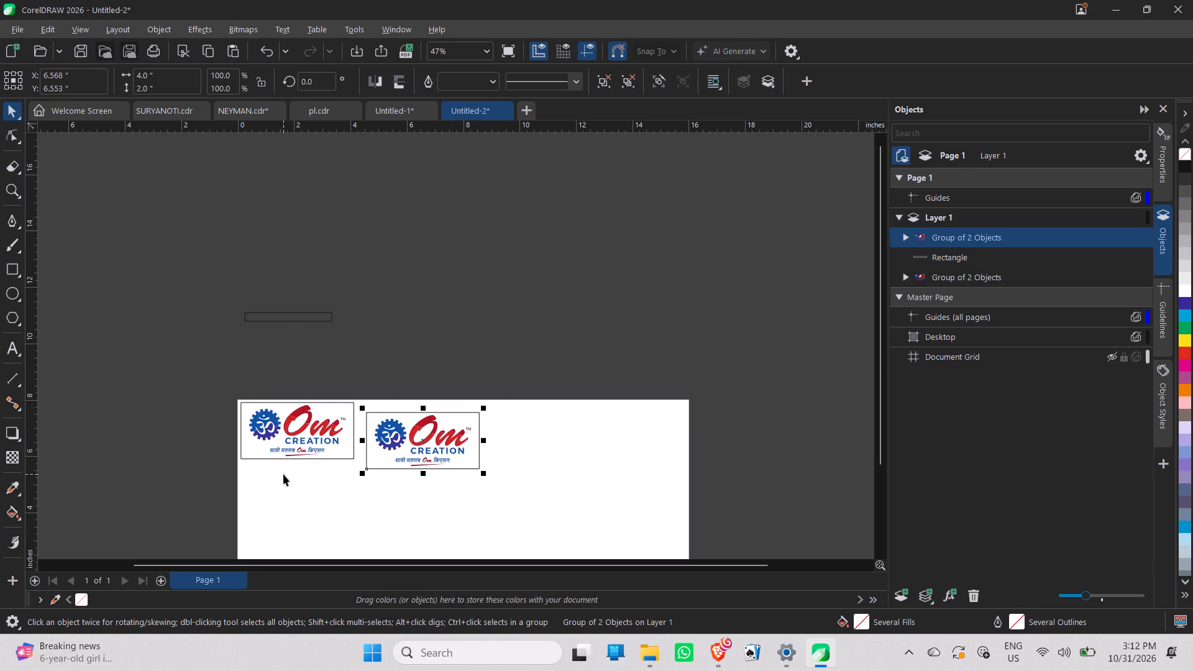
scroll(283, 474, up, 4)
scroll(400, 416, up, 6)
scroll(486, 394, up, 4)
middle_drag(482, 367, 452, 515)
scroll(452, 515, up, 1)
middle_click(452, 515)
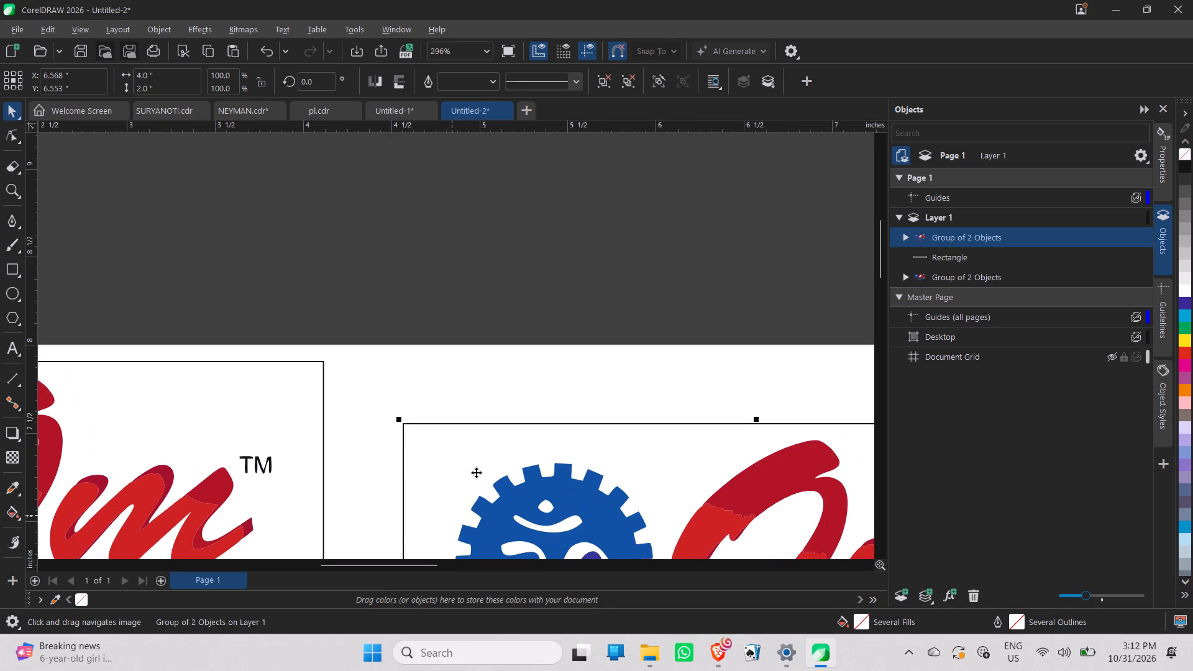
drag(478, 468, 447, 411)
Add a horizontal guideline just above the first frame's top edge, at about Y 7.912 in.
scroll(346, 184, up, 5)
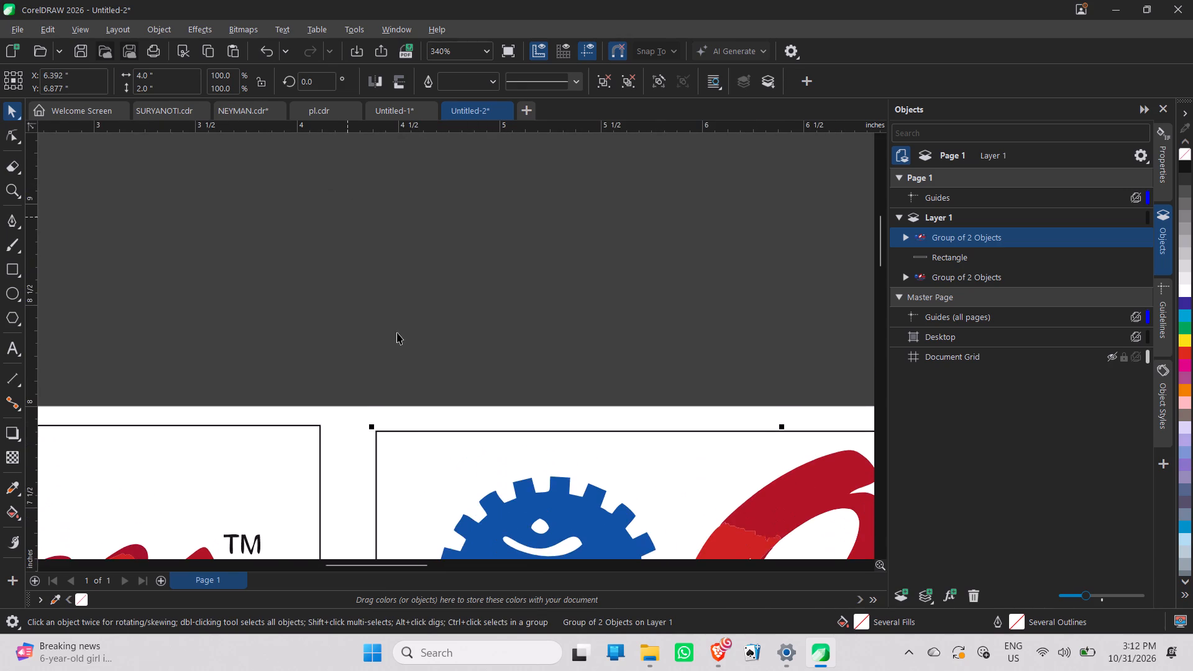
scroll(409, 422, up, 4)
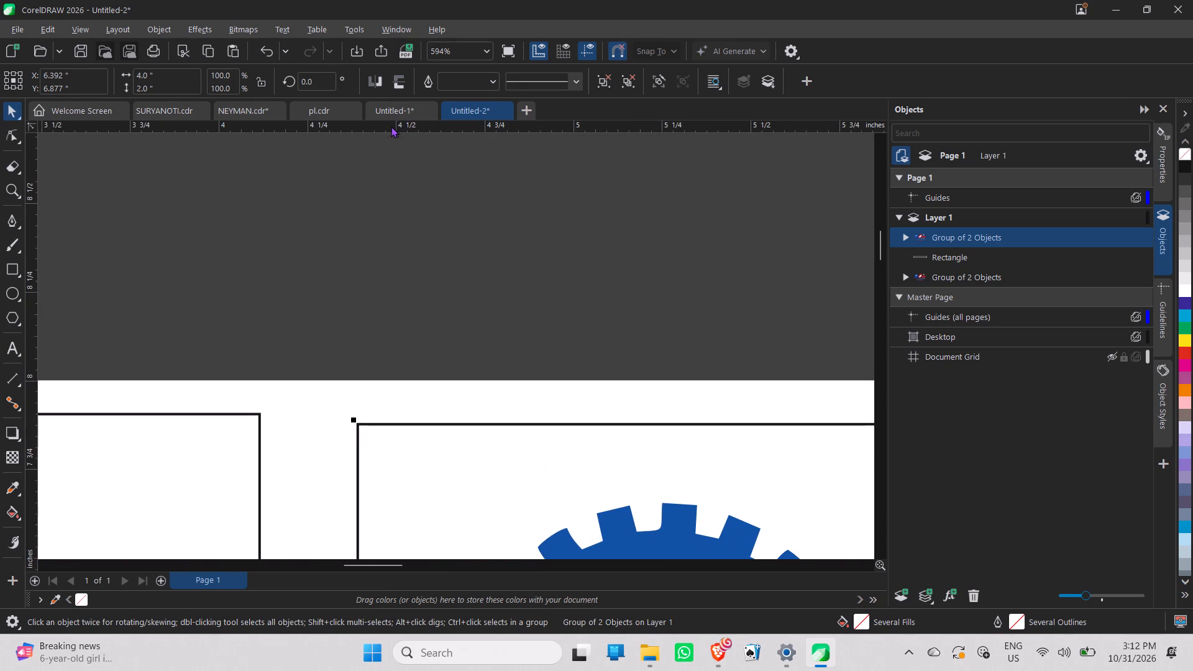
drag(391, 126, 383, 410)
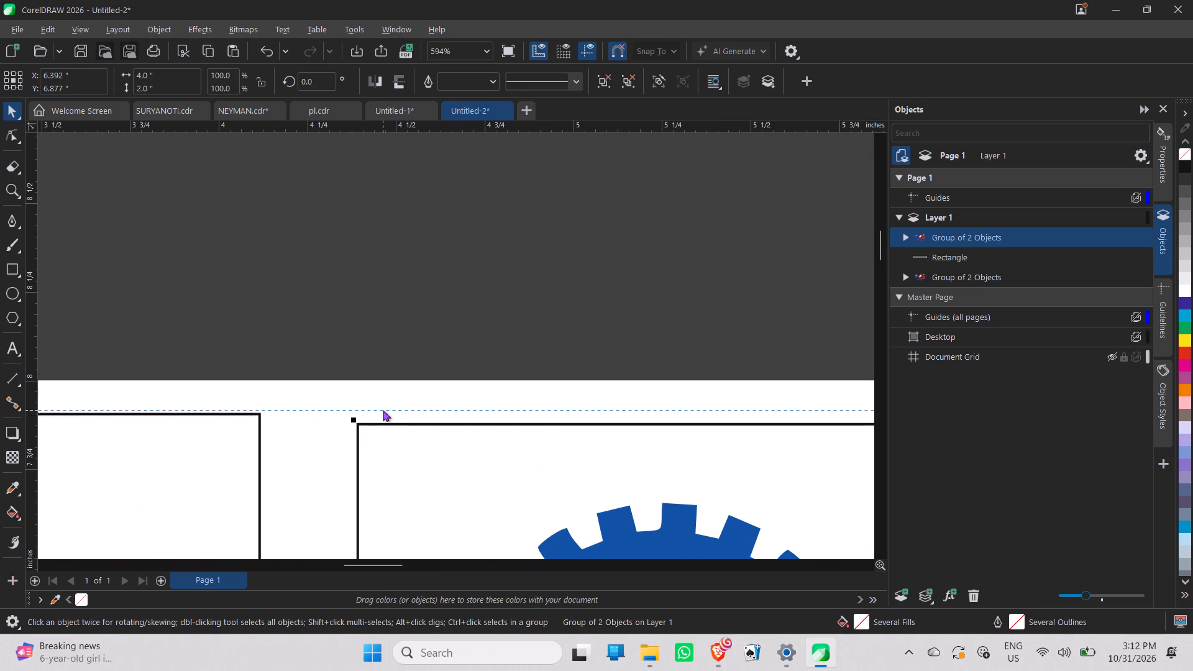
drag(383, 410, 366, 411)
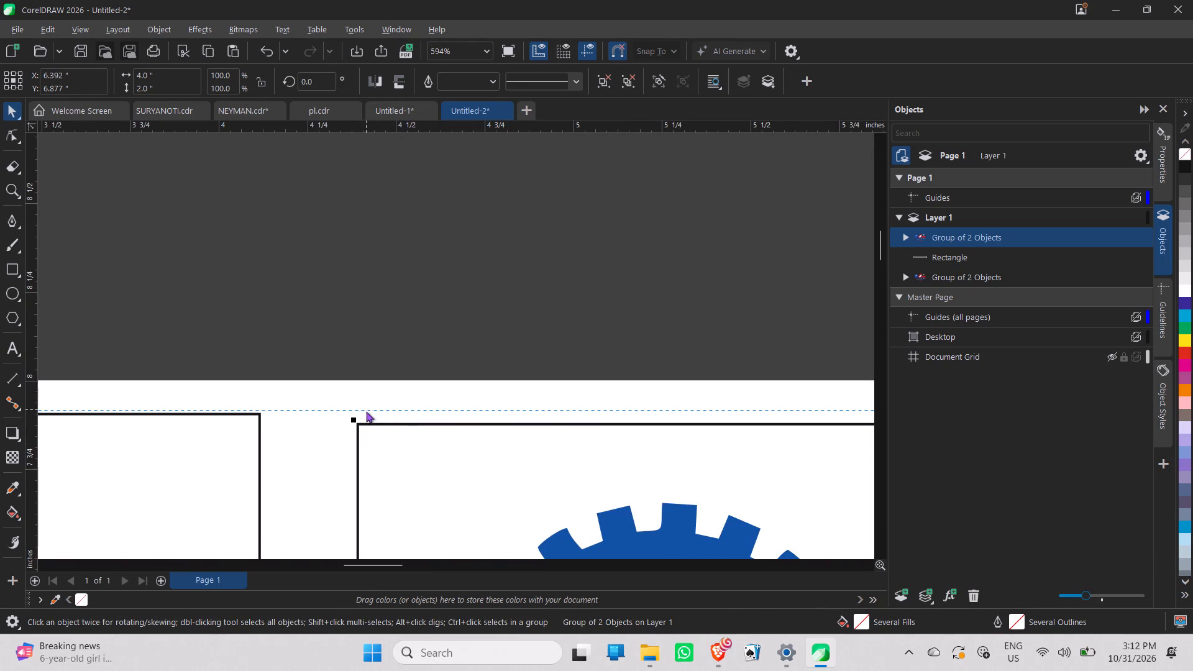
drag(366, 411, 361, 412)
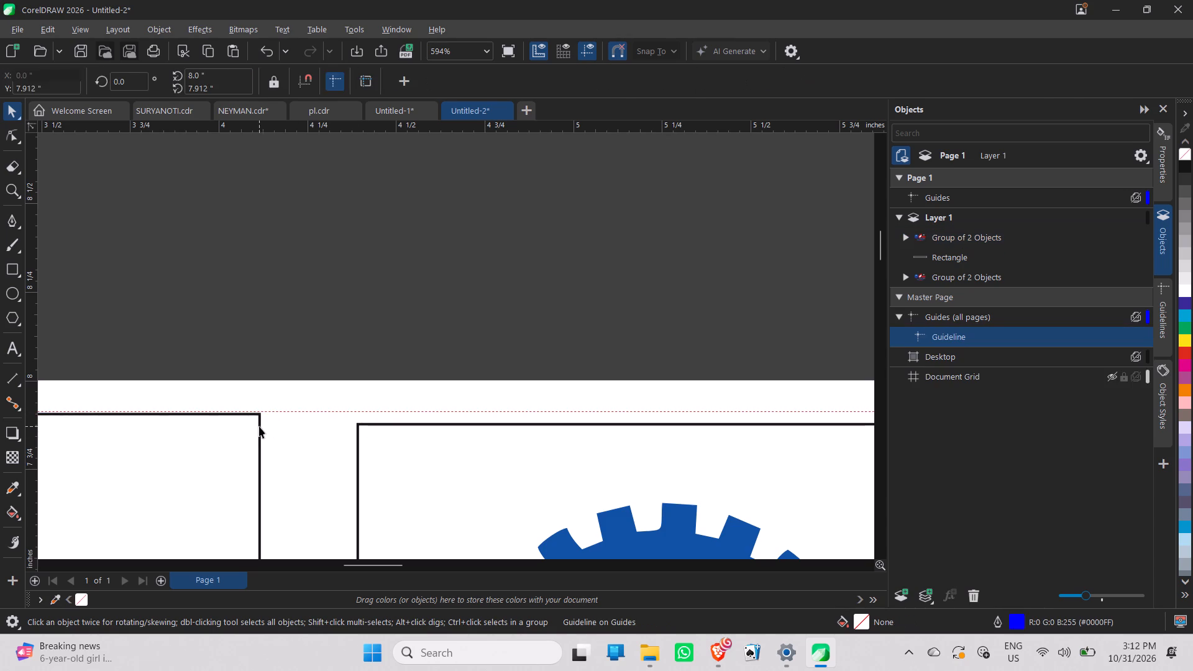
Lower the guideline onto the outer top edge of the first frame, to about Y 7.909 in.
key(space)
key(space)
key(space)
key(space)
key(space)
key(space)
key(space)
key(space)
scroll(249, 428, up, 9)
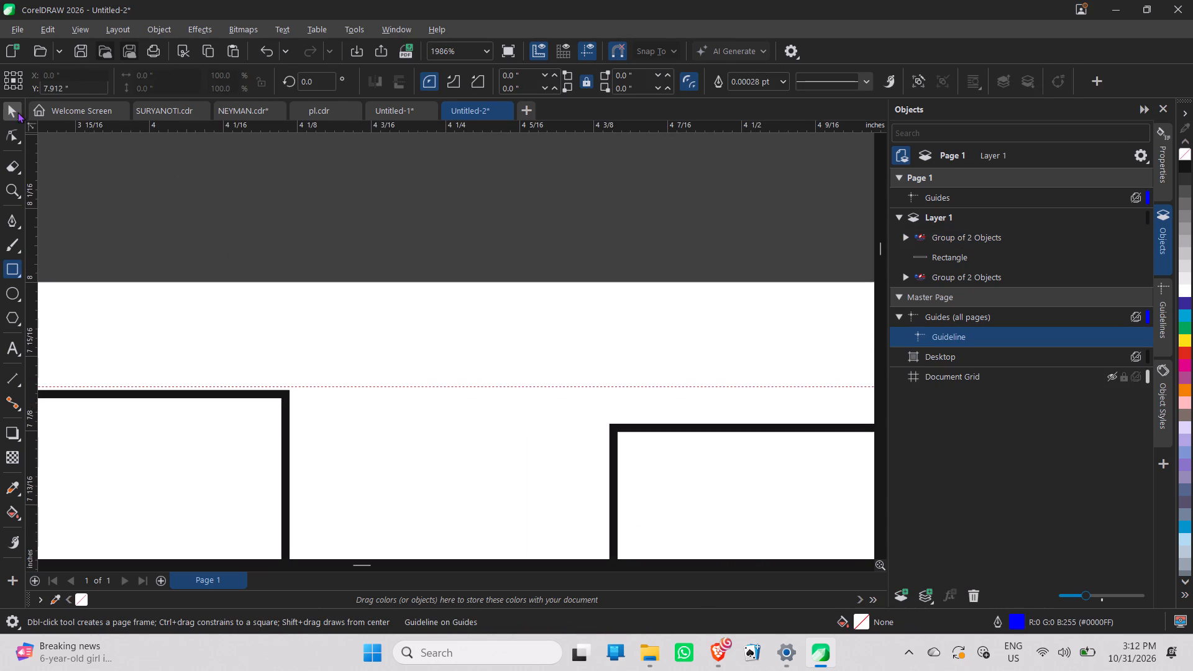
key(space)
key(space)
scroll(218, 415, up, 10)
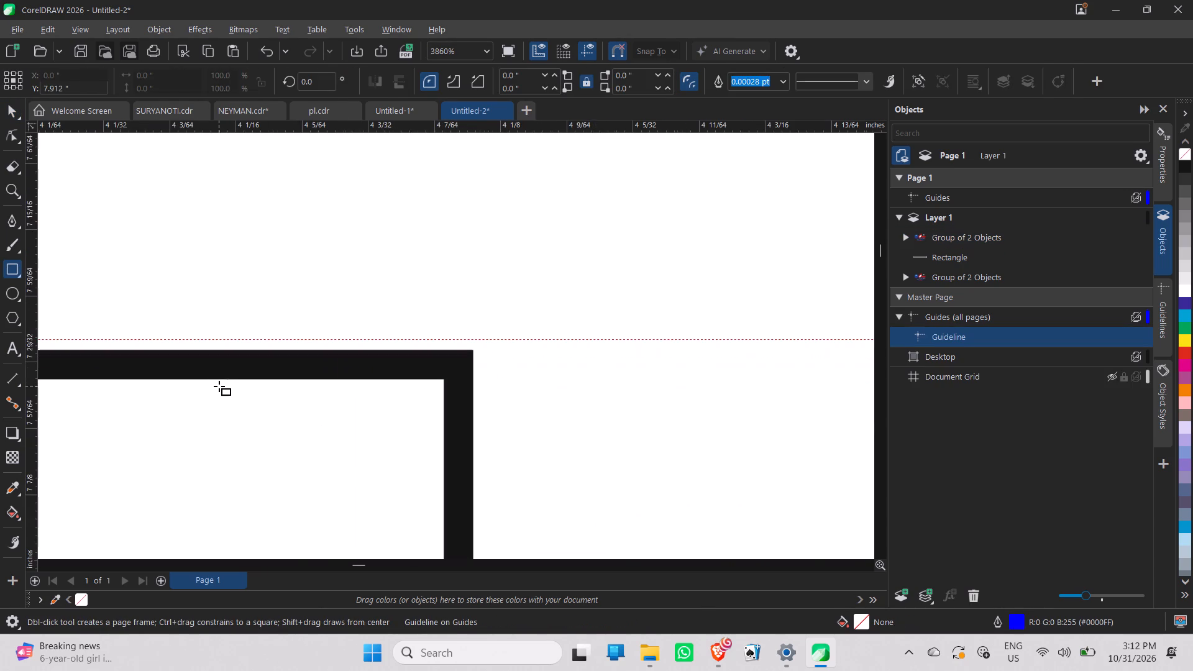
key(space)
drag(260, 339, 257, 344)
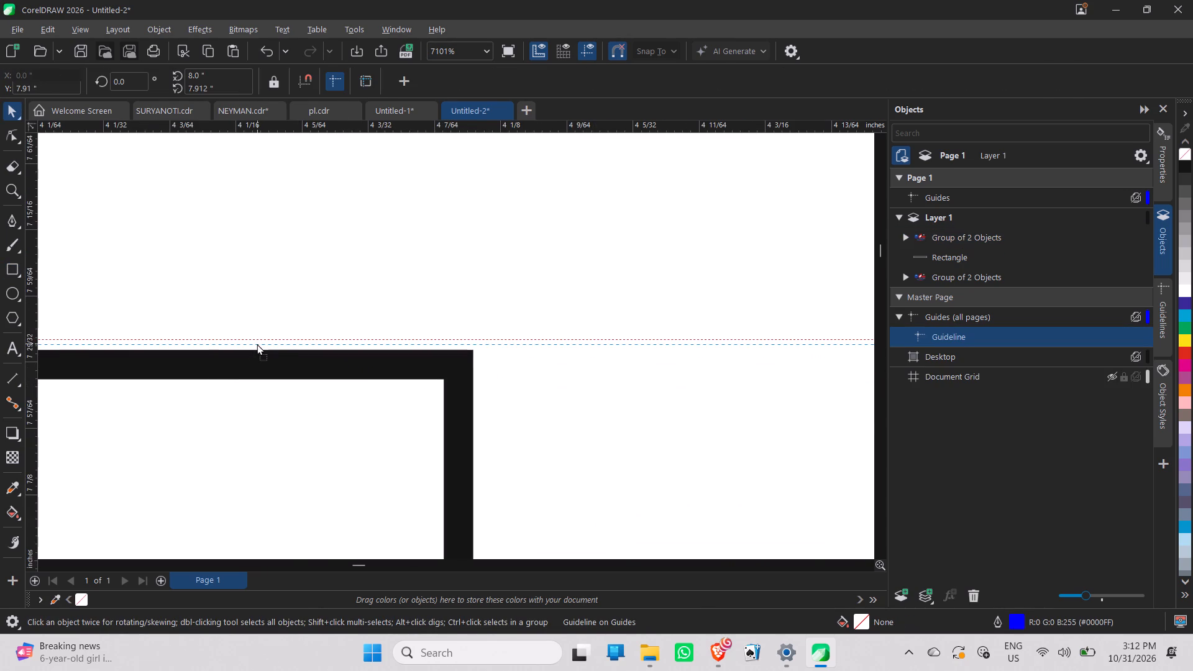
drag(257, 344, 252, 348)
Move the second framed logo up to the guideline and nearer the first, to about X 6.22, Y 6.906 in.
scroll(316, 410, down, 18)
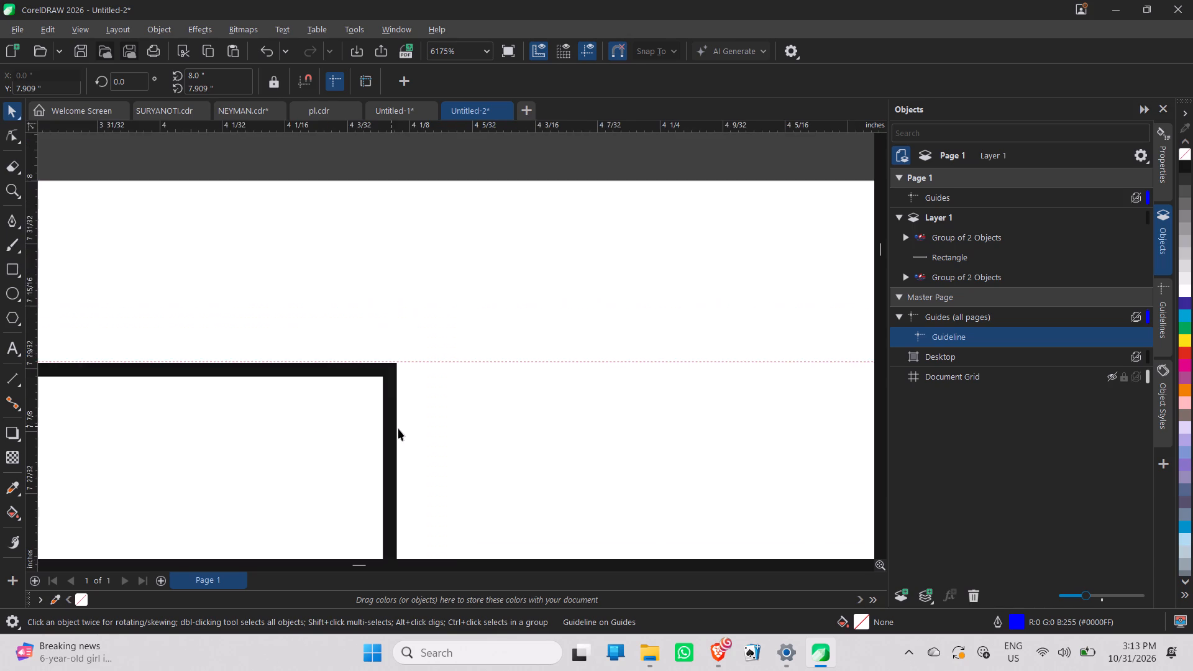
scroll(398, 429, down, 7)
scroll(630, 560, up, 1)
middle_drag(628, 560, 499, 418)
middle_drag(515, 425, 344, 267)
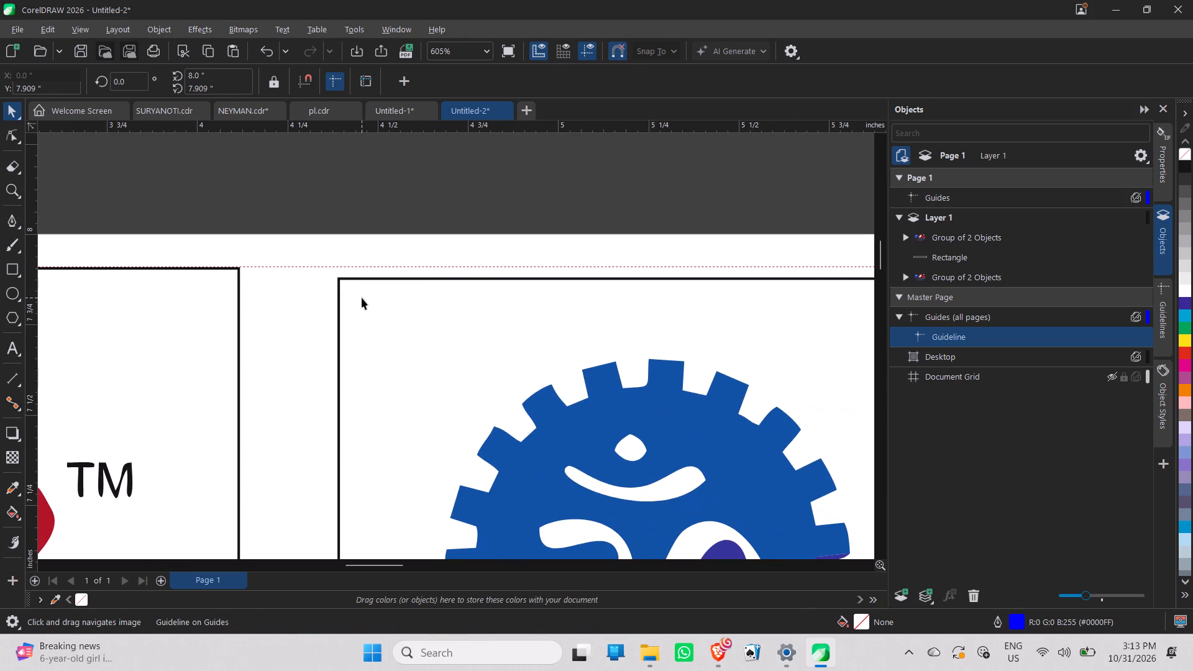
click(362, 298)
drag(369, 313, 317, 298)
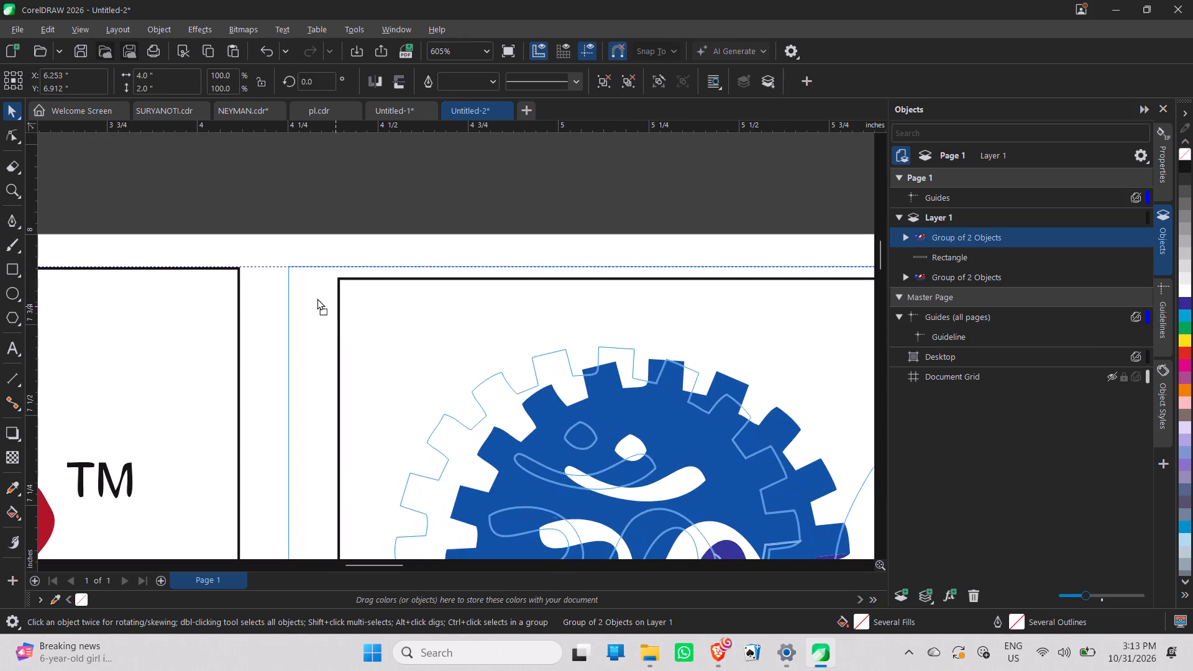
drag(317, 298, 308, 302)
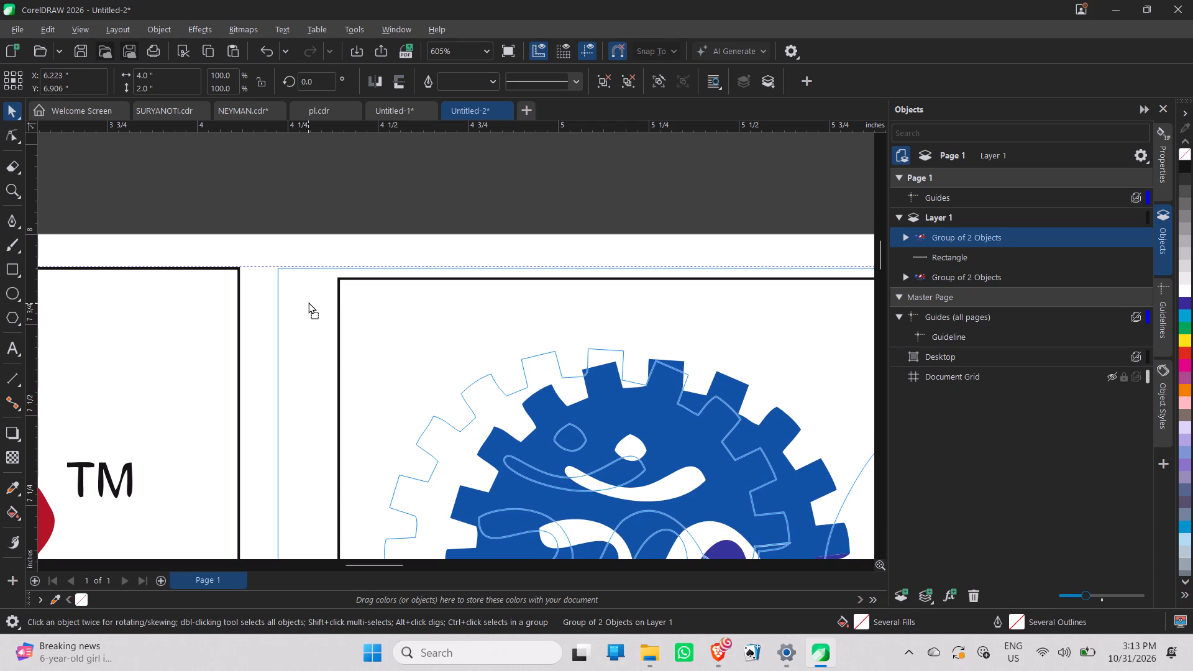
drag(308, 302, 307, 302)
Fine-tune the second framed logo so its frame sits just under the guideline, at about X 6.219, Y 6.906 in.
alt+scroll(324, 329, up, 4)
scroll(264, 335, up, 11)
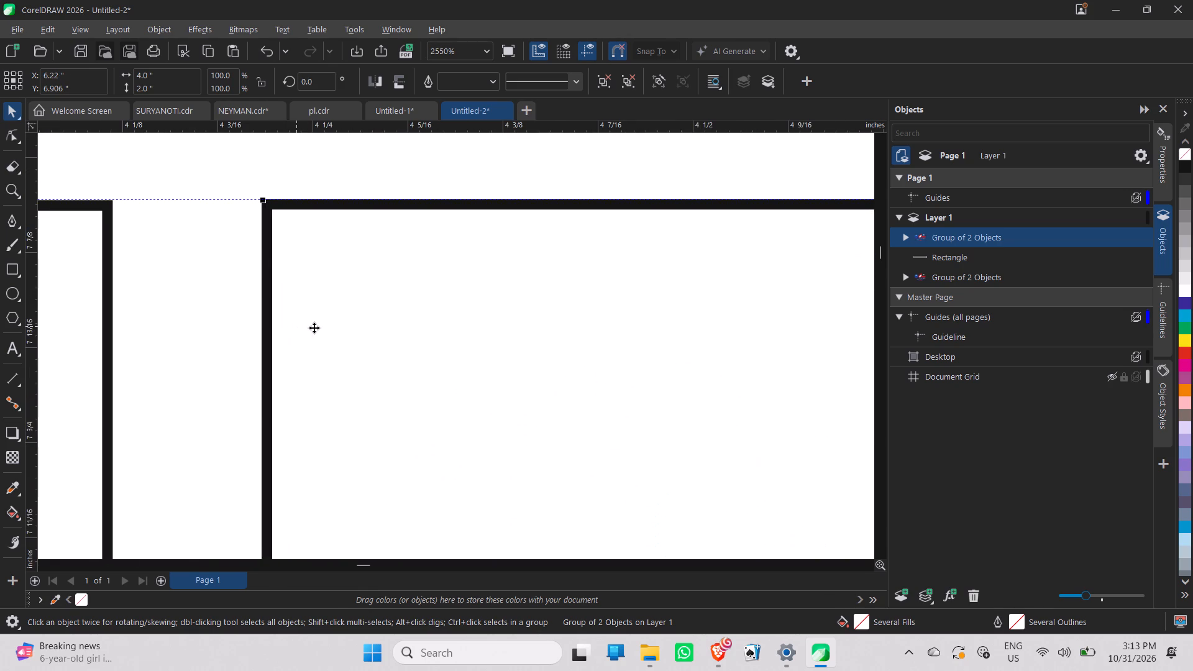
scroll(249, 185, up, 5)
scroll(292, 248, up, 11)
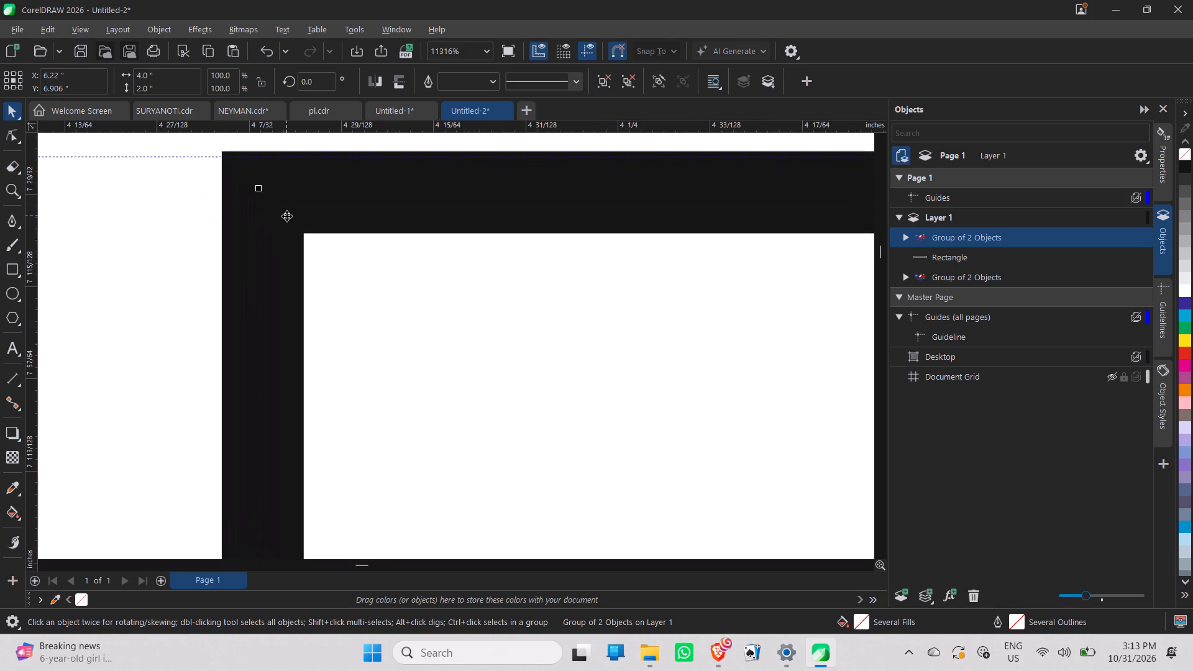
drag(286, 216, 277, 225)
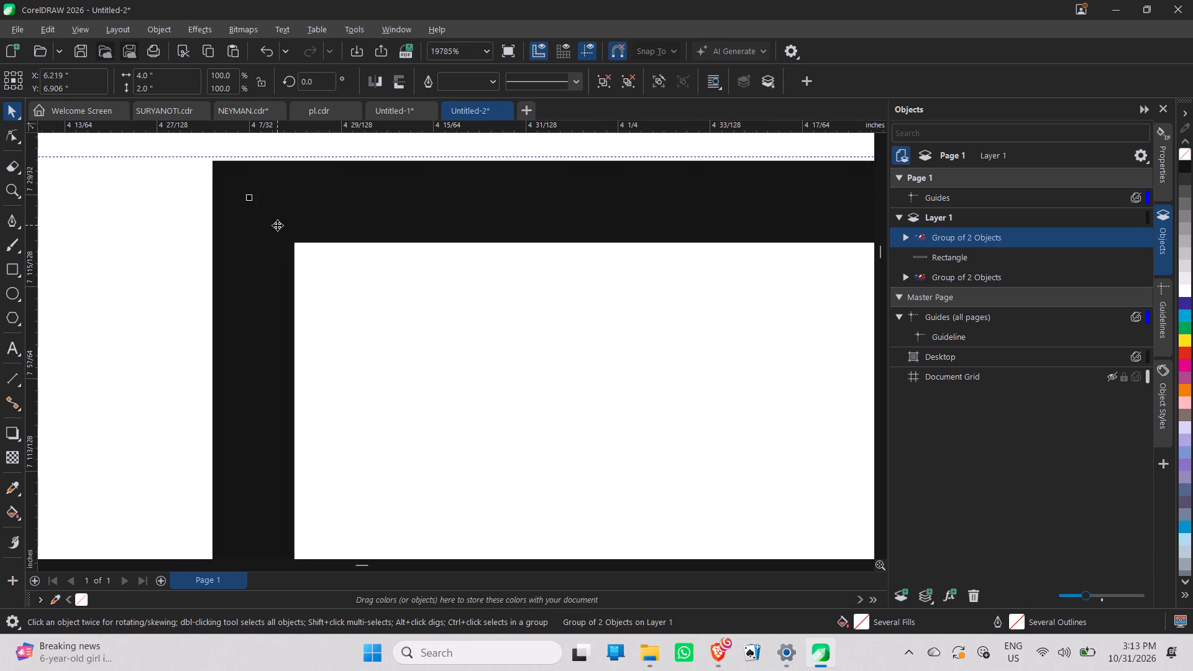
key(Up)
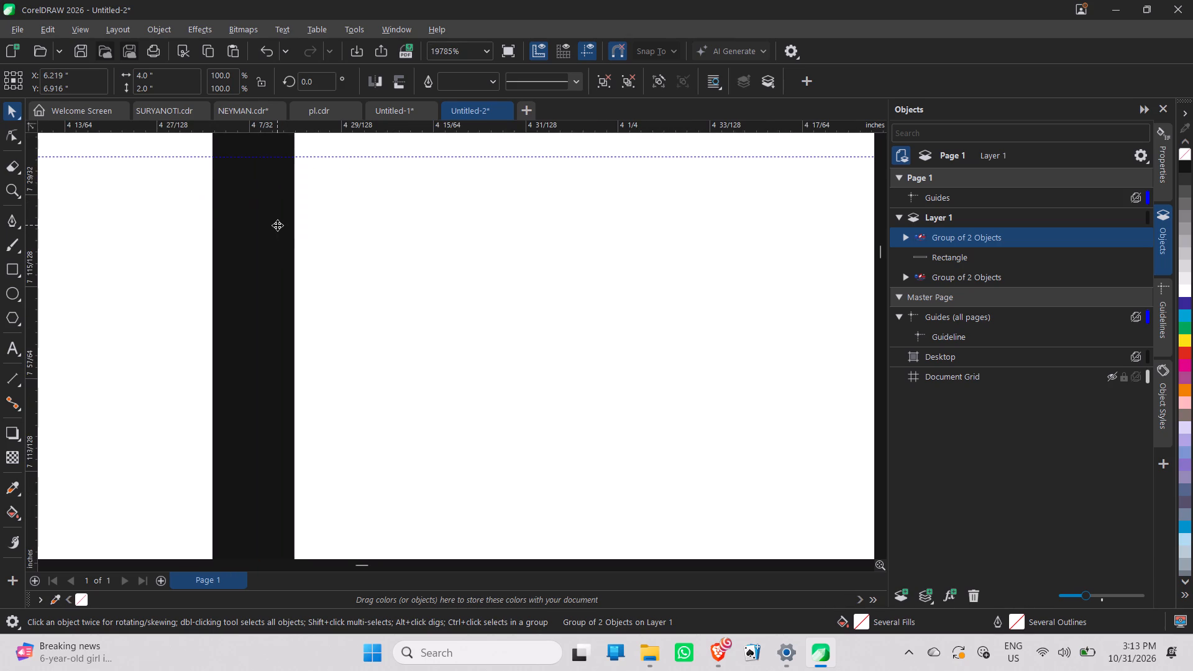
key(Down)
alt+scroll(277, 225, down, 20)
alt+scroll(277, 225, down, 20)
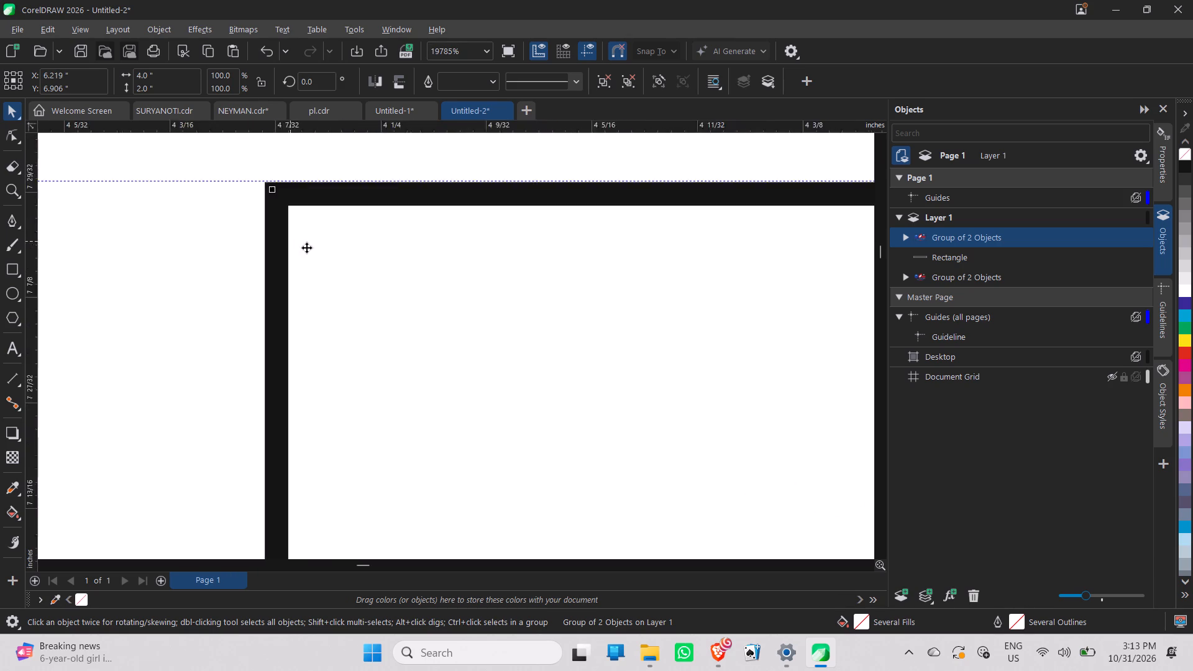
alt+scroll(306, 247, down, 20)
alt+scroll(306, 247, down, 1)
scroll(451, 380, down, 7)
click(459, 248)
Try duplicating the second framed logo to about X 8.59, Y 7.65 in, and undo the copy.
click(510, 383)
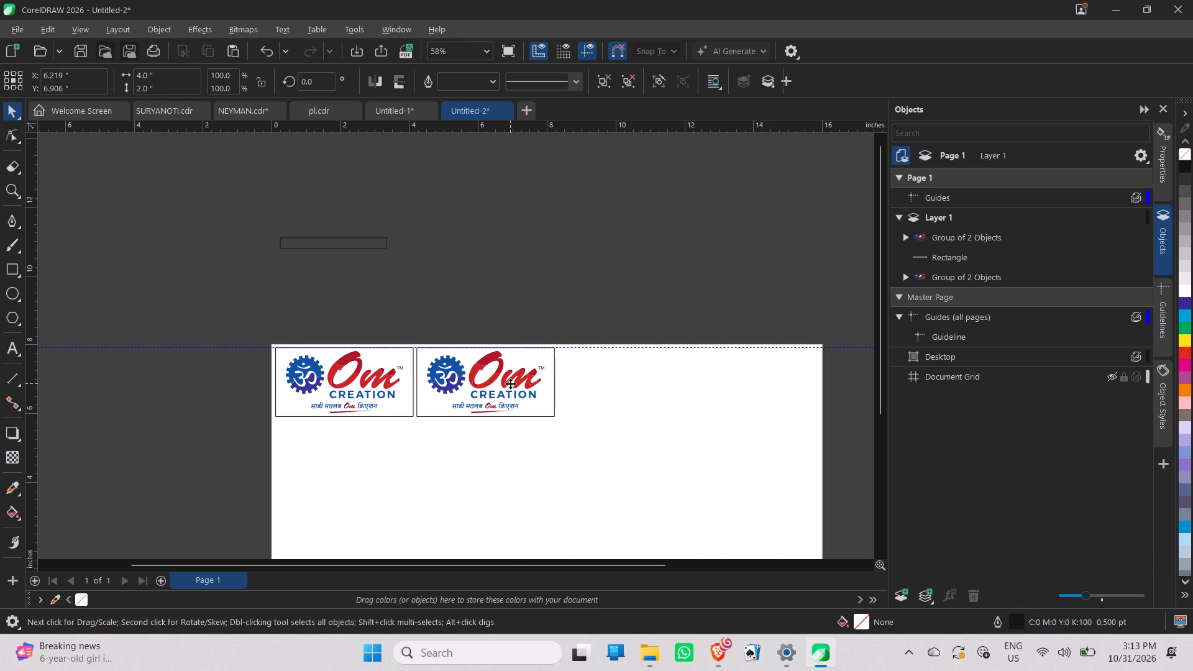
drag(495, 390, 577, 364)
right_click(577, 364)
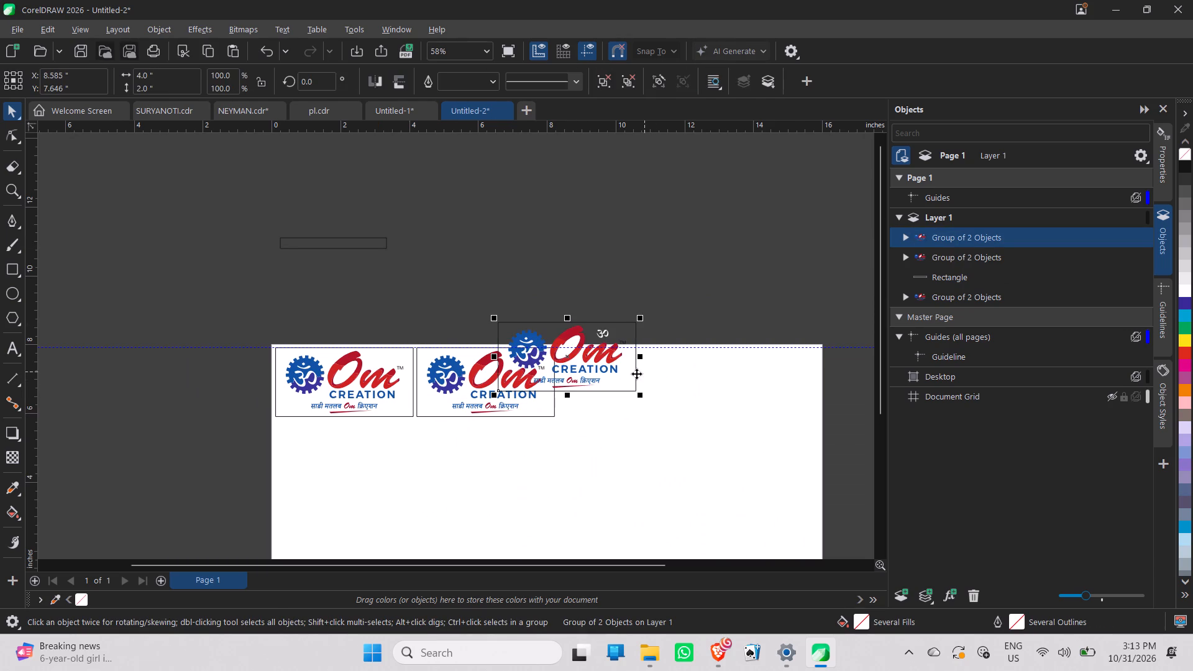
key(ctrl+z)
Duplicate the second framed logo and place the copy as third in the row, at about X 10.5, Y 6.85 in.
drag(480, 404, 601, 460)
right_click(601, 460)
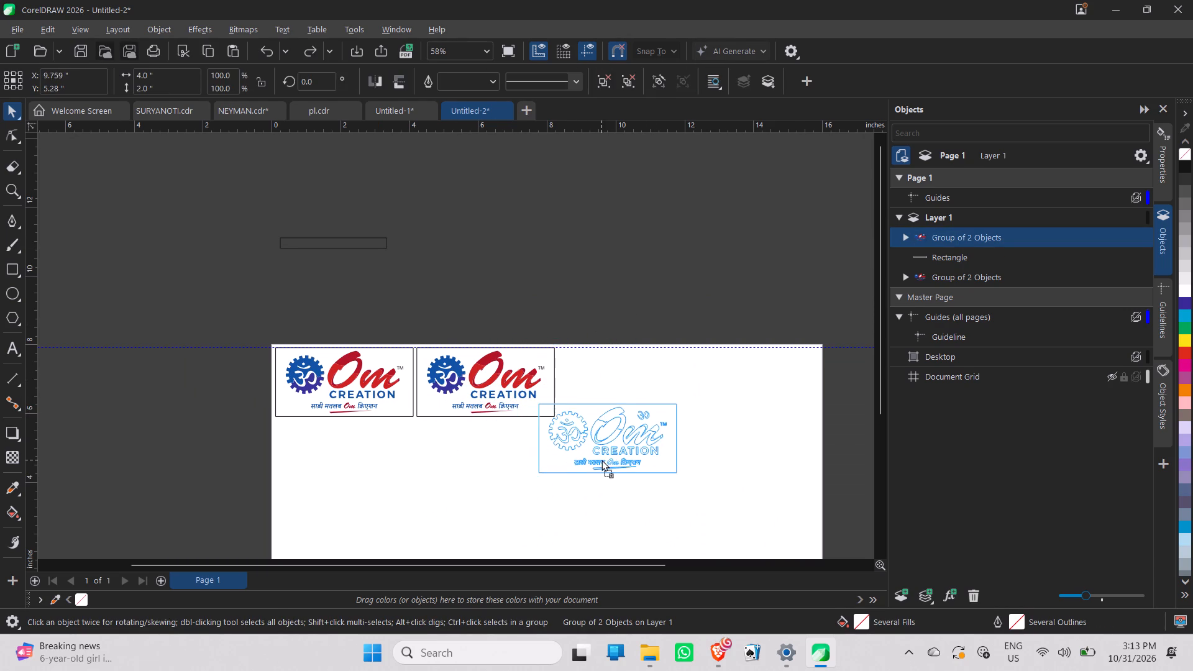
drag(601, 460, 603, 460)
drag(615, 459, 638, 404)
Nudge the second framed logo sideways until its frame meets the first one's edge, at about X 6.119, Y 6.906 in.
alt+scroll(260, 304, up, 4)
scroll(420, 447, up, 10)
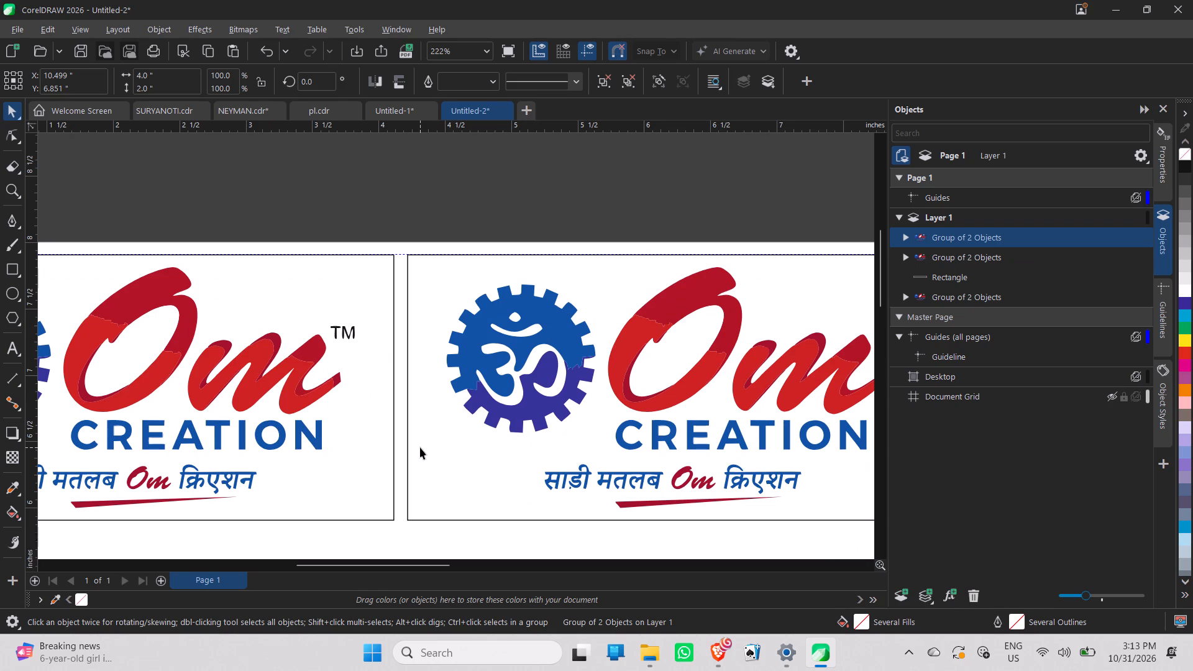
click(420, 447)
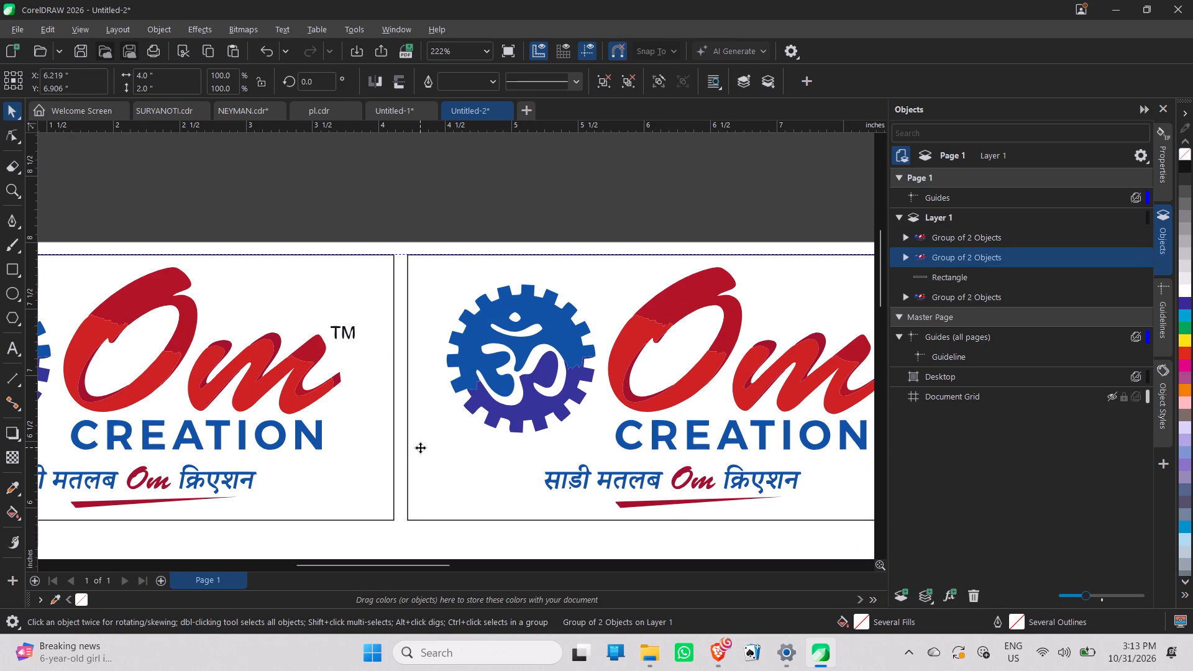
key(Left)
key(Left)
key(Left)
key(Left)
key(Left)
key(Left)
key(Left)
key(Left)
key(Left)
key(Left)
key(Left)
key(Left)
key(Left)
key(Left)
key(Left)
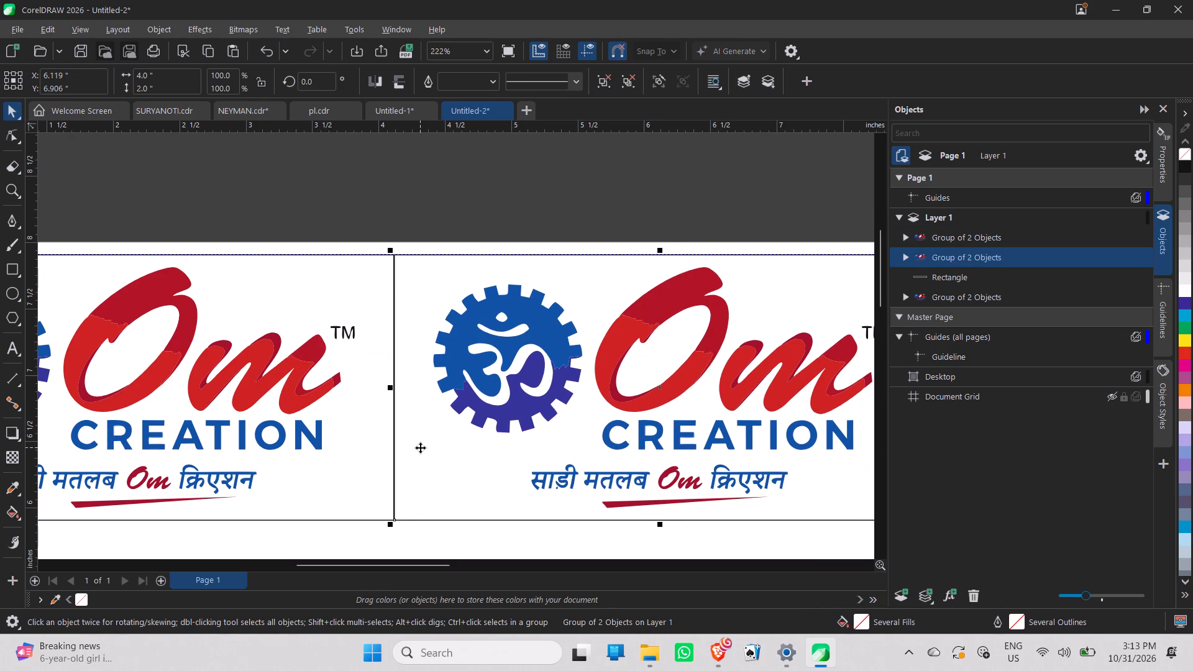
key(Right)
key(Left)
alt+scroll(420, 447, down, 1)
alt+scroll(420, 447, up, 2)
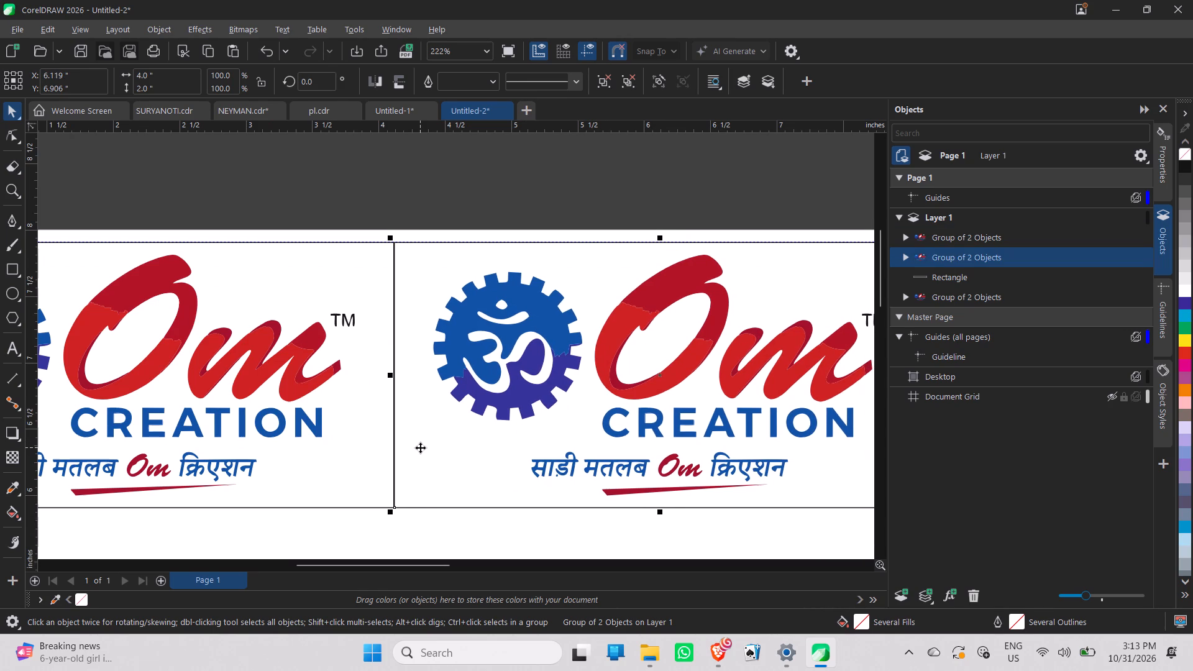
alt+scroll(420, 447, up, 3)
scroll(377, 472, up, 20)
scroll(377, 472, up, 7)
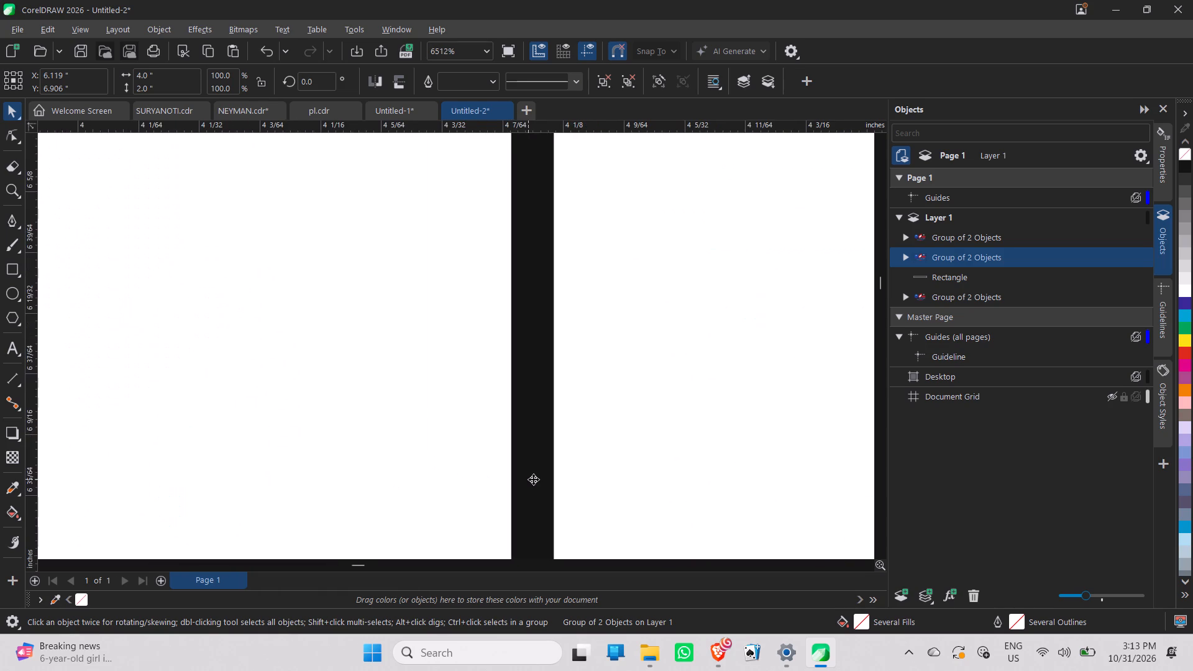
key(bracketleft)
scroll(533, 479, down, 20)
scroll(533, 479, down, 2)
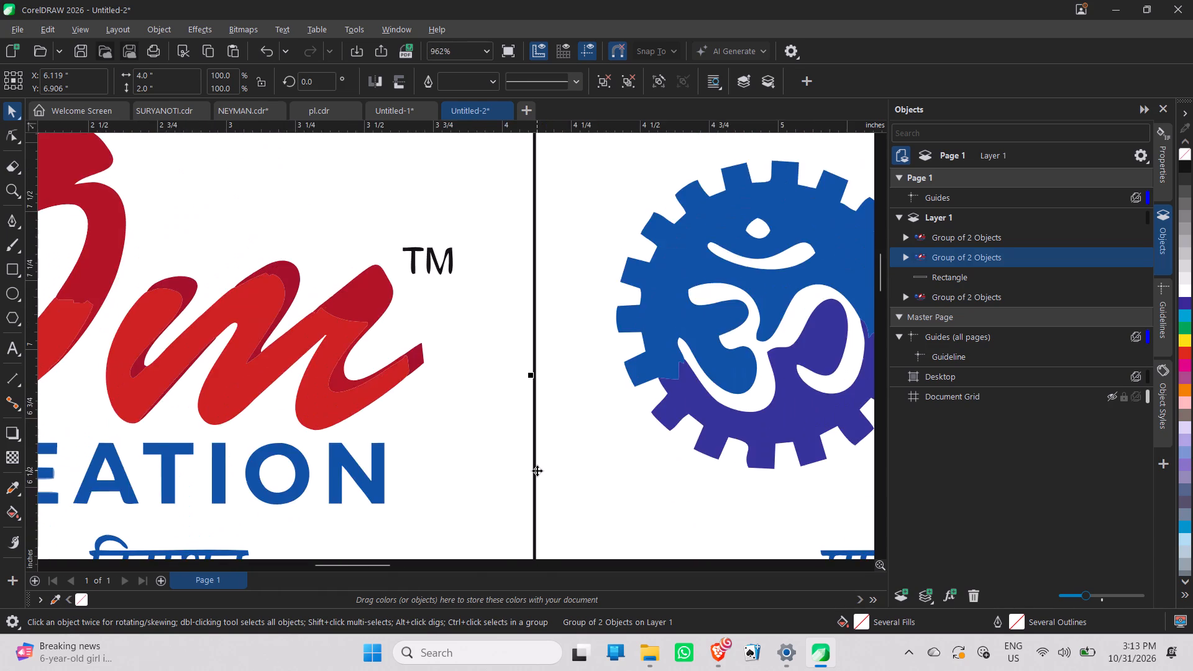
Move the third framed logo up to the guideline and close beside the second, to about X 10.127, Y 6.908 in.
scroll(537, 470, down, 20)
scroll(537, 470, down, 4)
scroll(601, 486, up, 6)
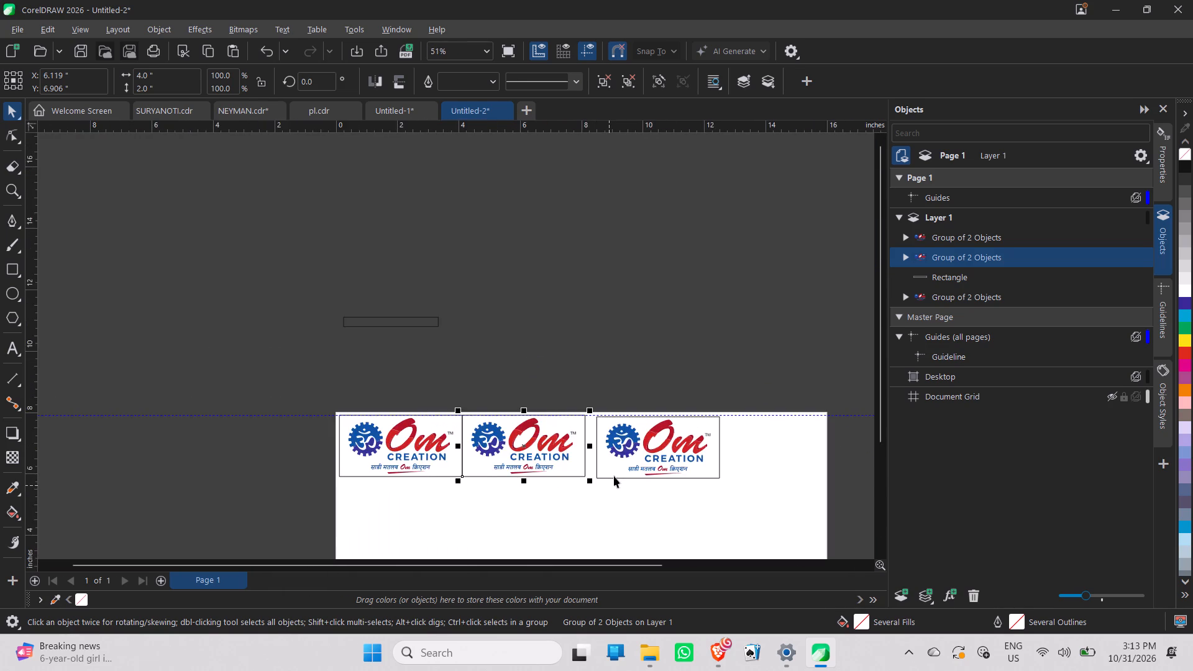
scroll(614, 476, up, 11)
scroll(528, 308, up, 9)
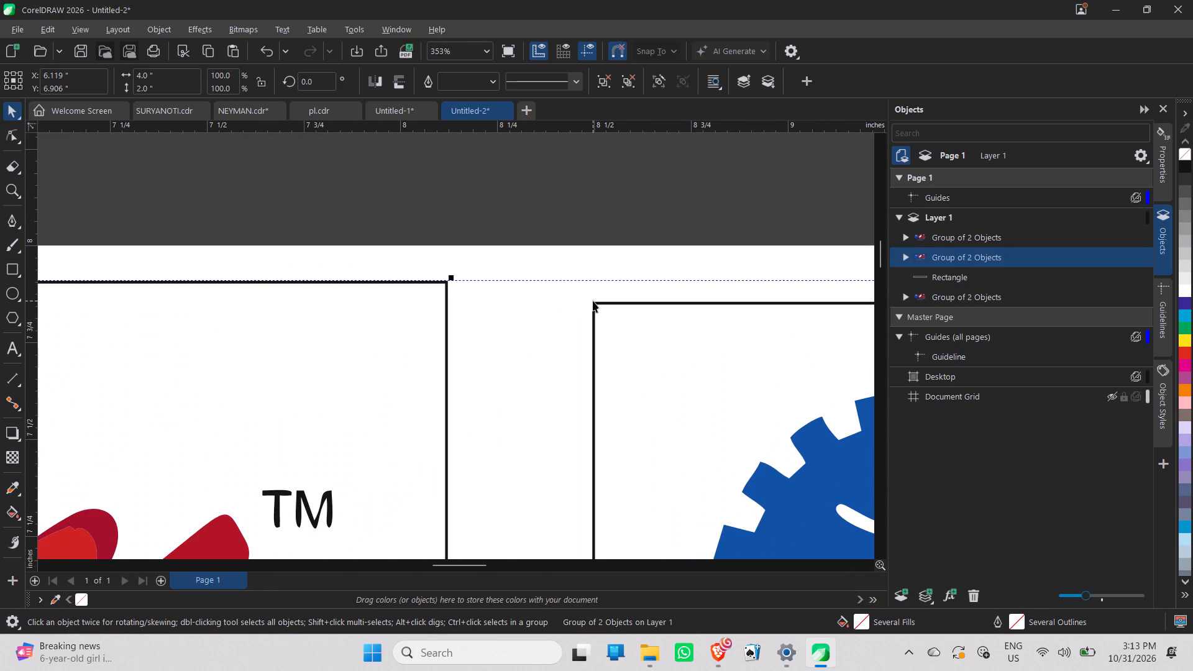
click(593, 301)
drag(611, 329, 494, 303)
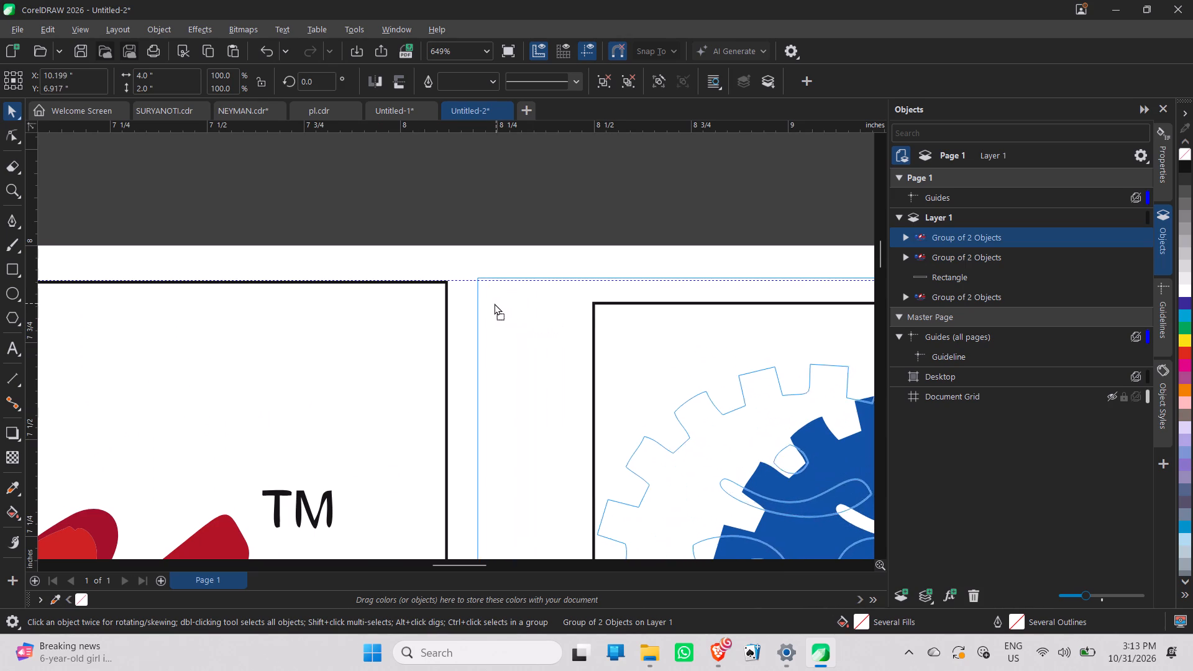
drag(494, 303, 480, 310)
scroll(434, 293, up, 12)
scroll(544, 293, up, 6)
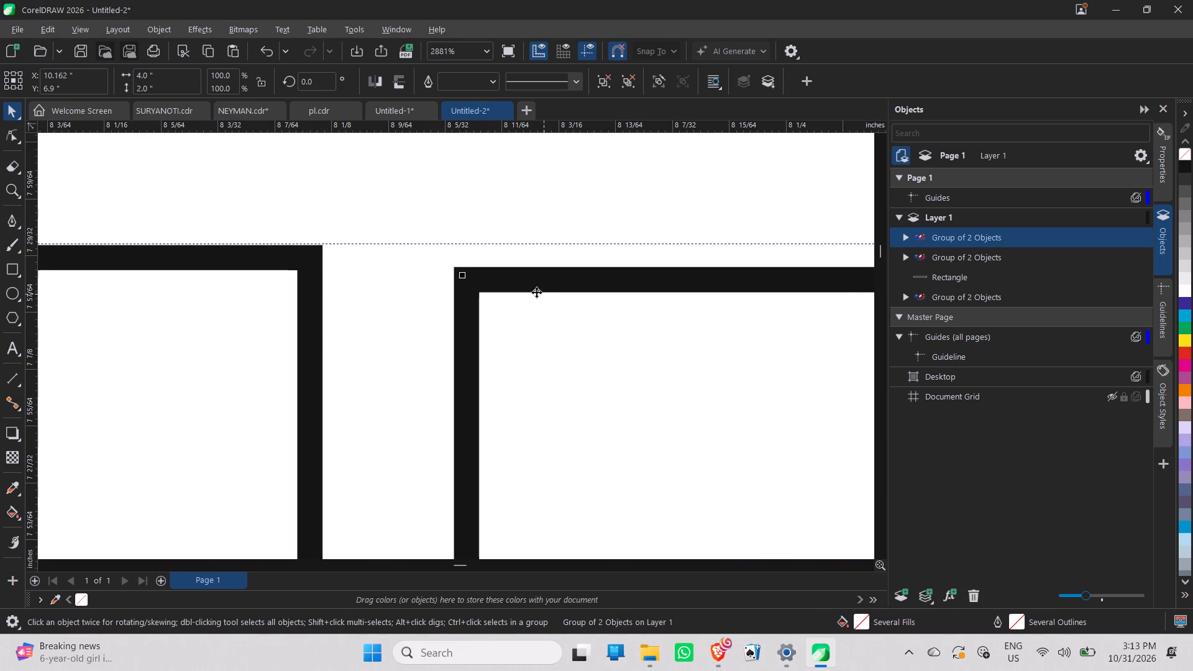
drag(535, 292, 408, 260)
scroll(296, 241, up, 5)
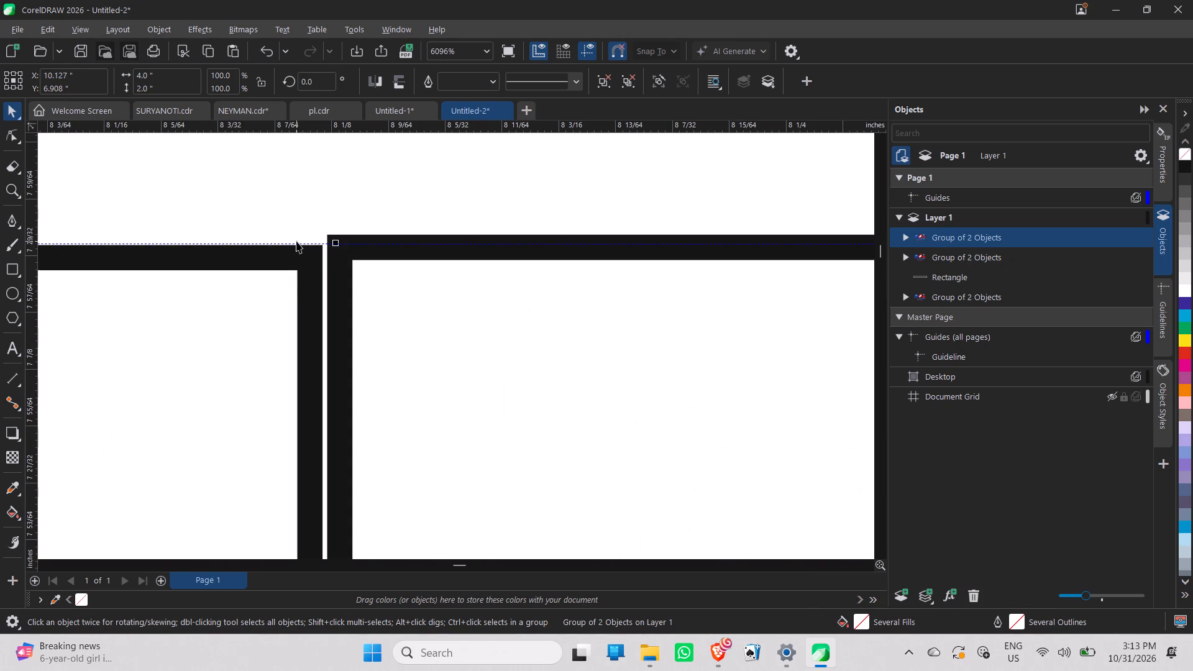
Adjust the third framed logo so its frame overlaps the second one's side edge, at about X 10.122, Y 6.905 in.
scroll(296, 241, up, 6)
key(Down)
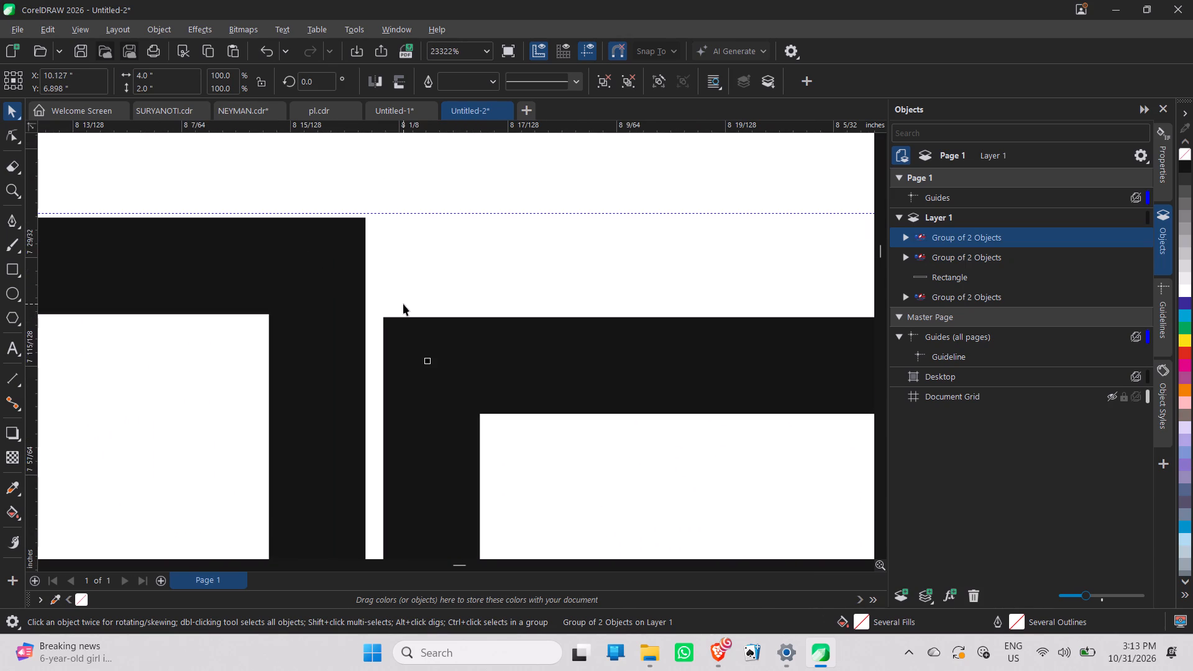
drag(449, 367, 406, 222)
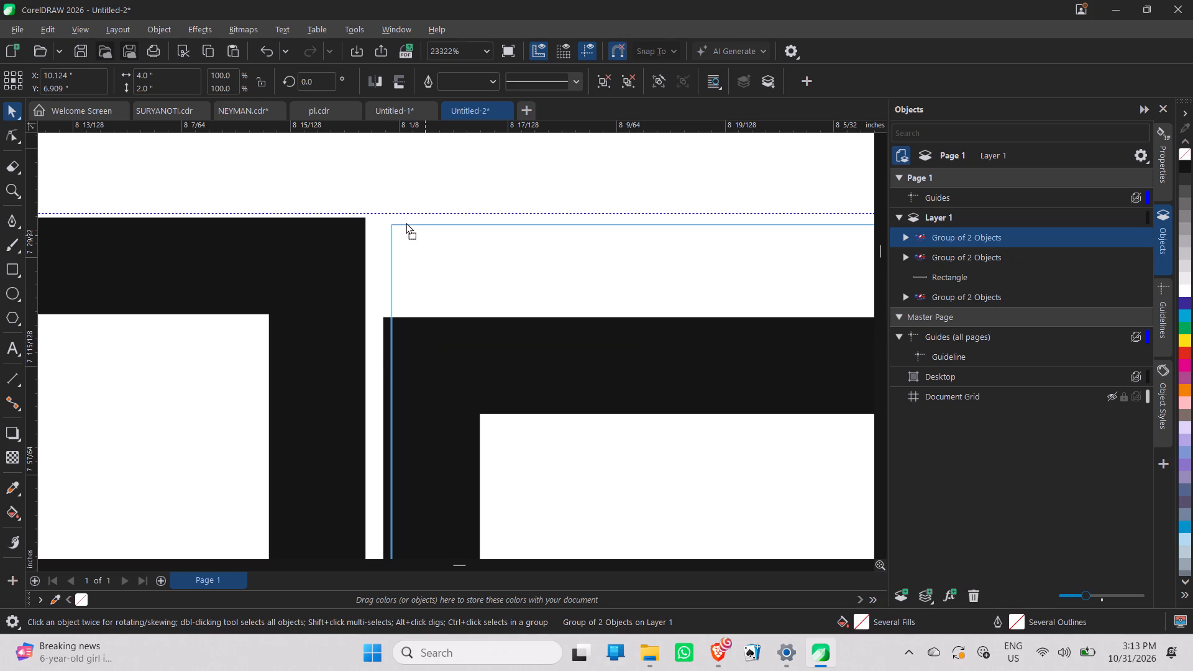
drag(406, 222, 382, 219)
scroll(385, 234, down, 1)
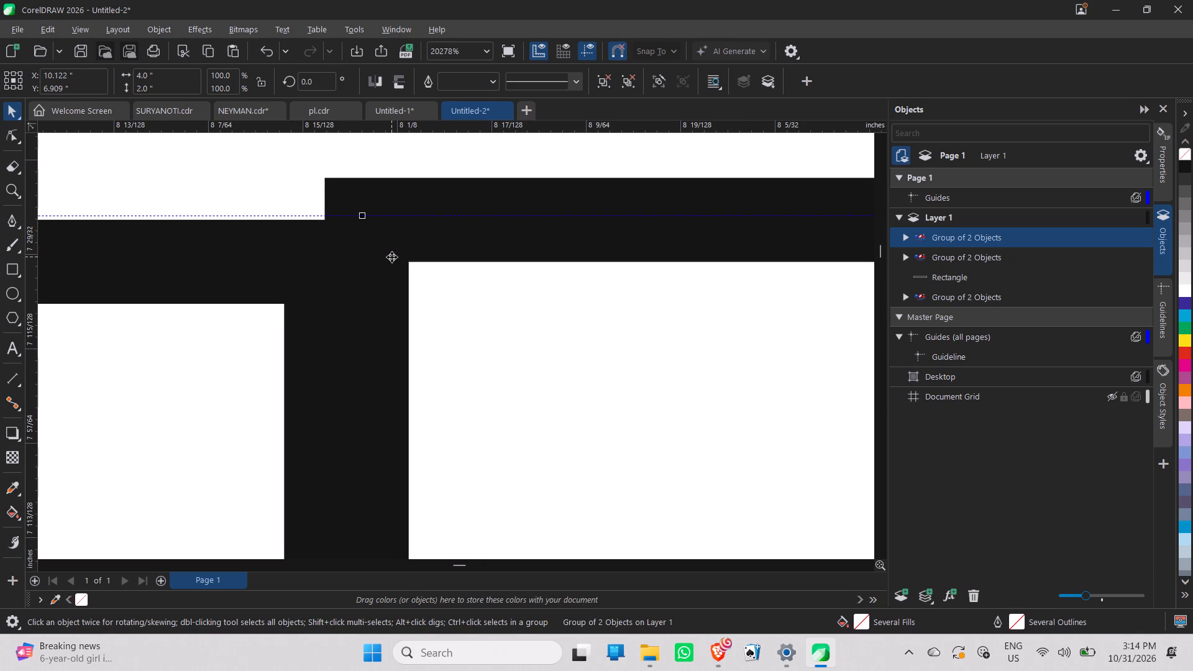
key(Down)
alt+scroll(391, 257, down, 14)
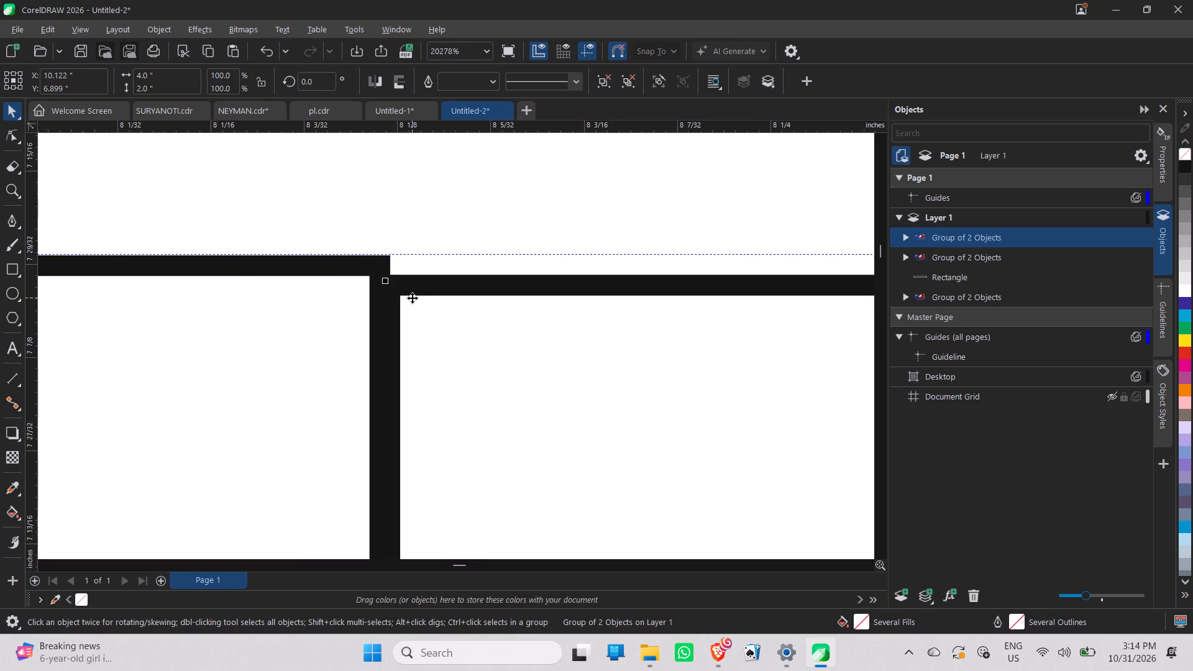
scroll(412, 298, down, 6)
drag(420, 308, 418, 294)
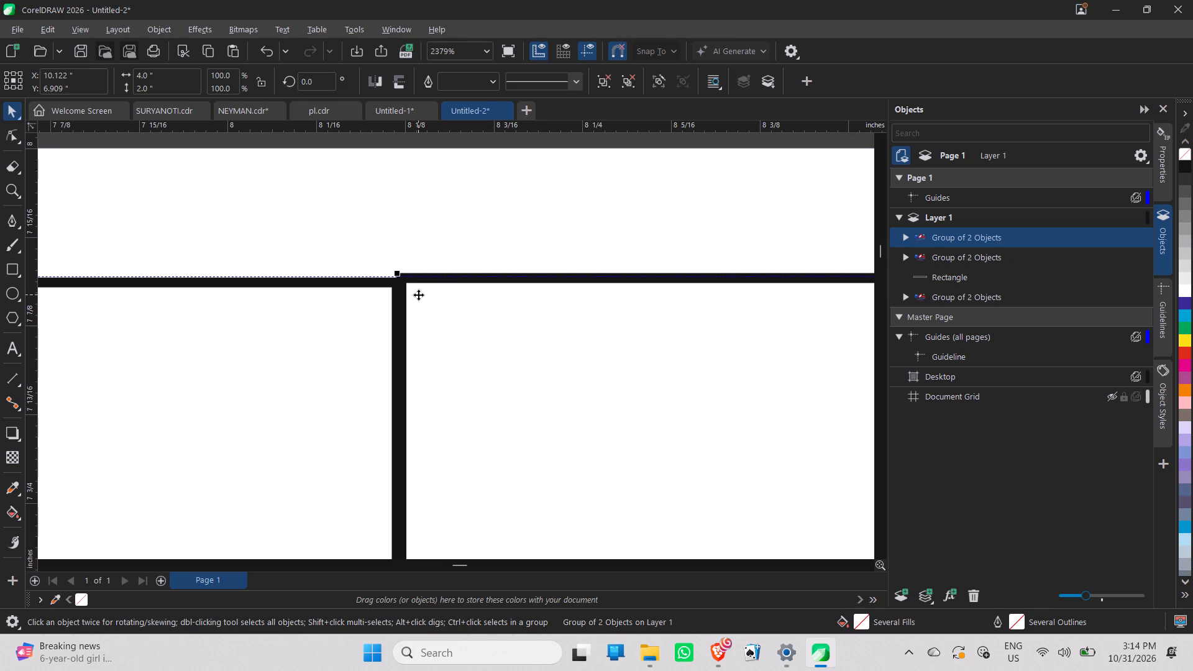
drag(418, 294, 418, 295)
drag(418, 295, 415, 312)
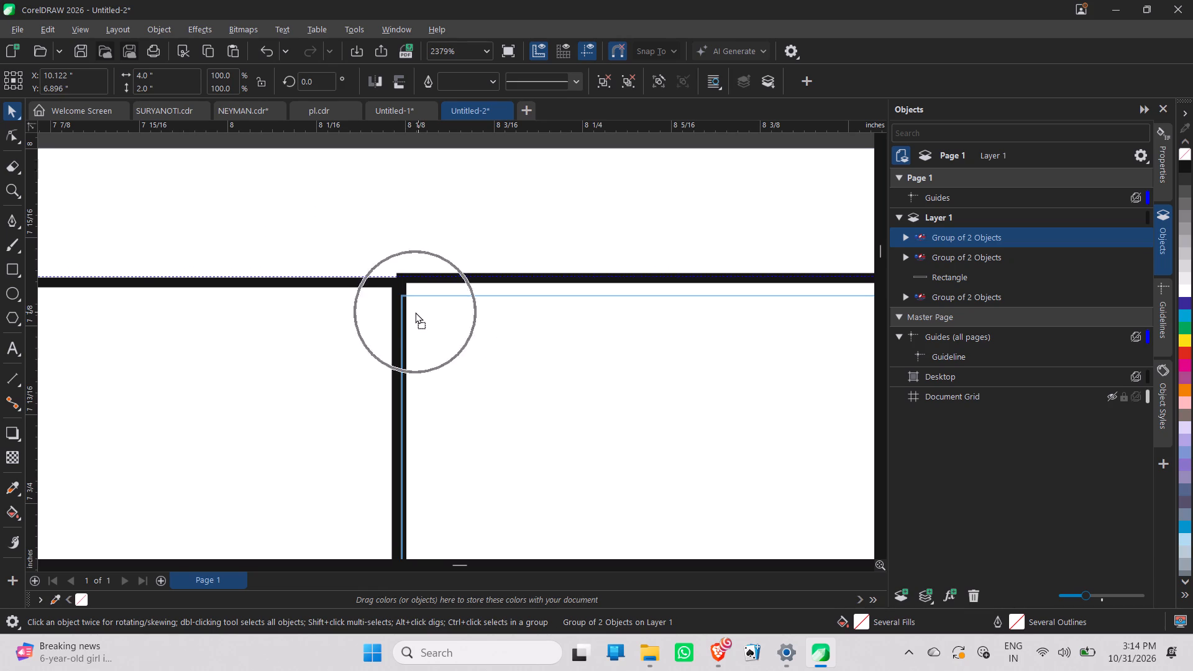
drag(415, 312, 421, 303)
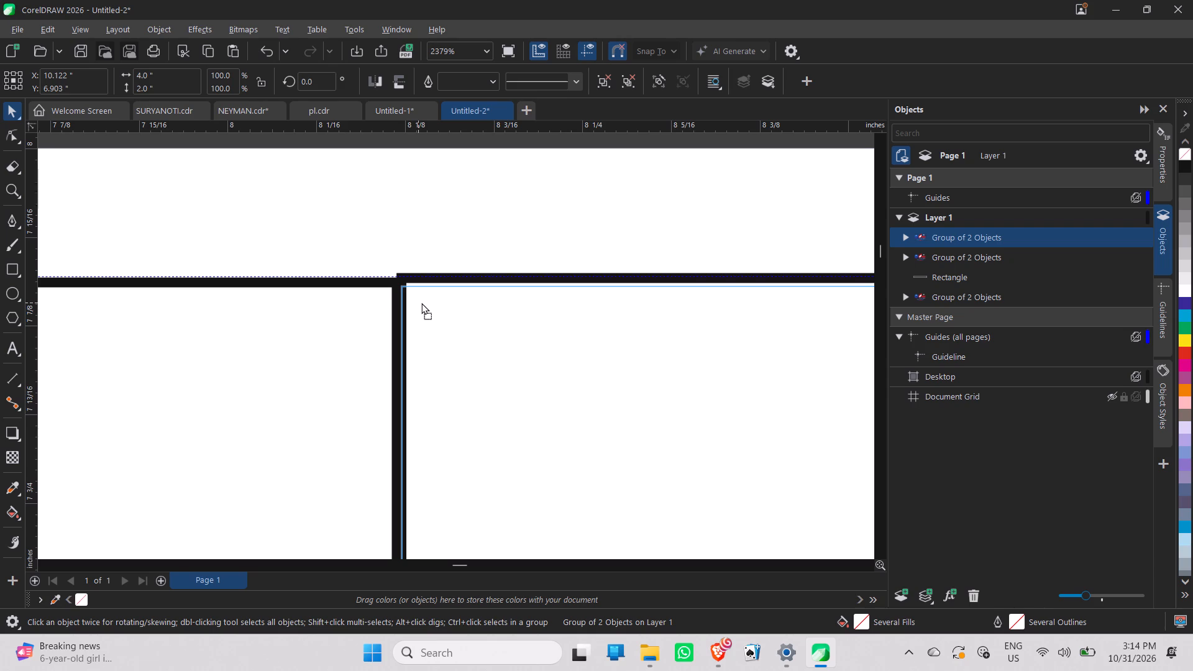
drag(421, 303, 419, 297)
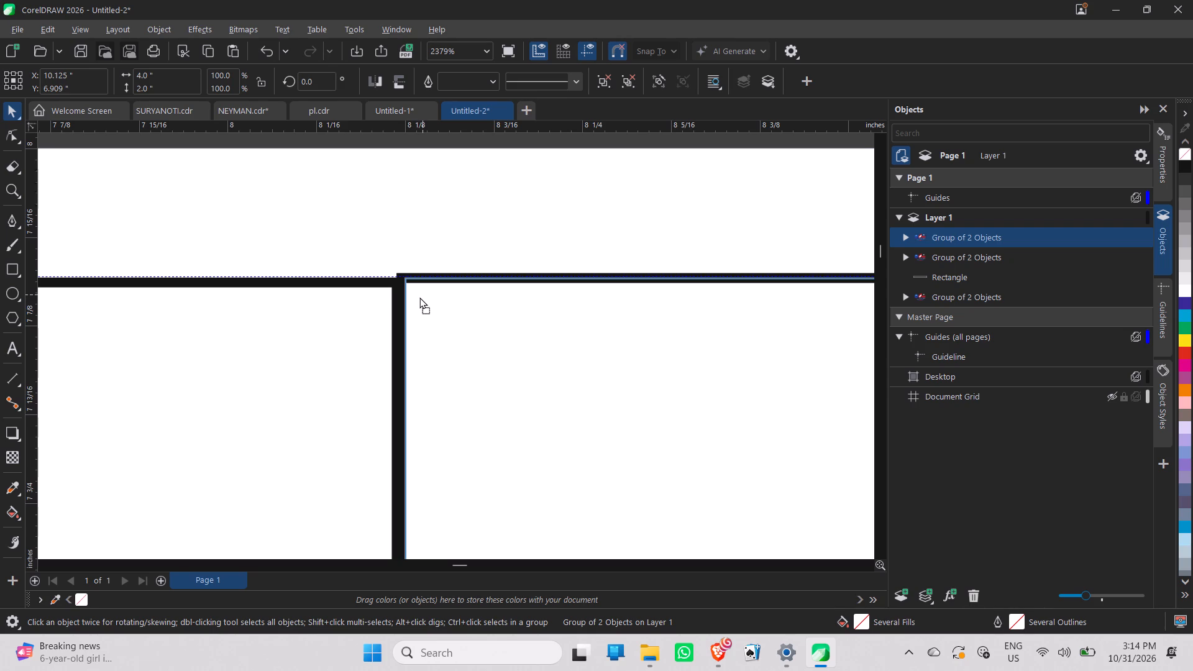
drag(419, 297, 416, 300)
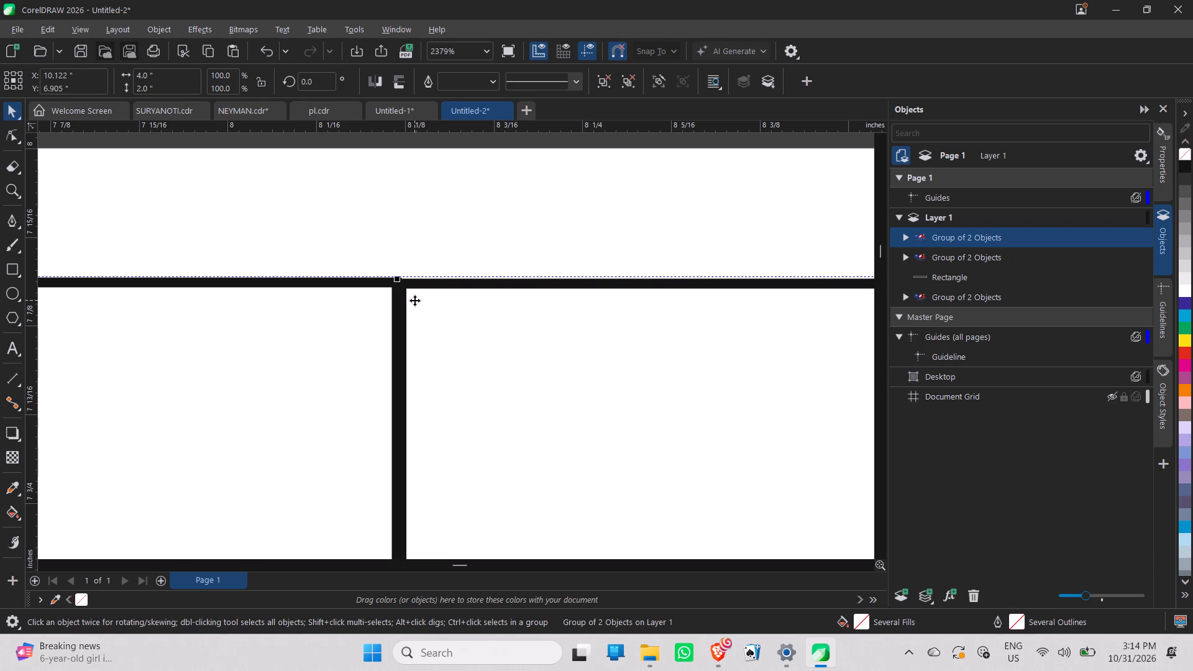
Fine-tune the third framed logo so its top edge lines up with the second frame, at about X 10.124, Y 6.906 in.
scroll(406, 299, up, 13)
drag(447, 286, 447, 278)
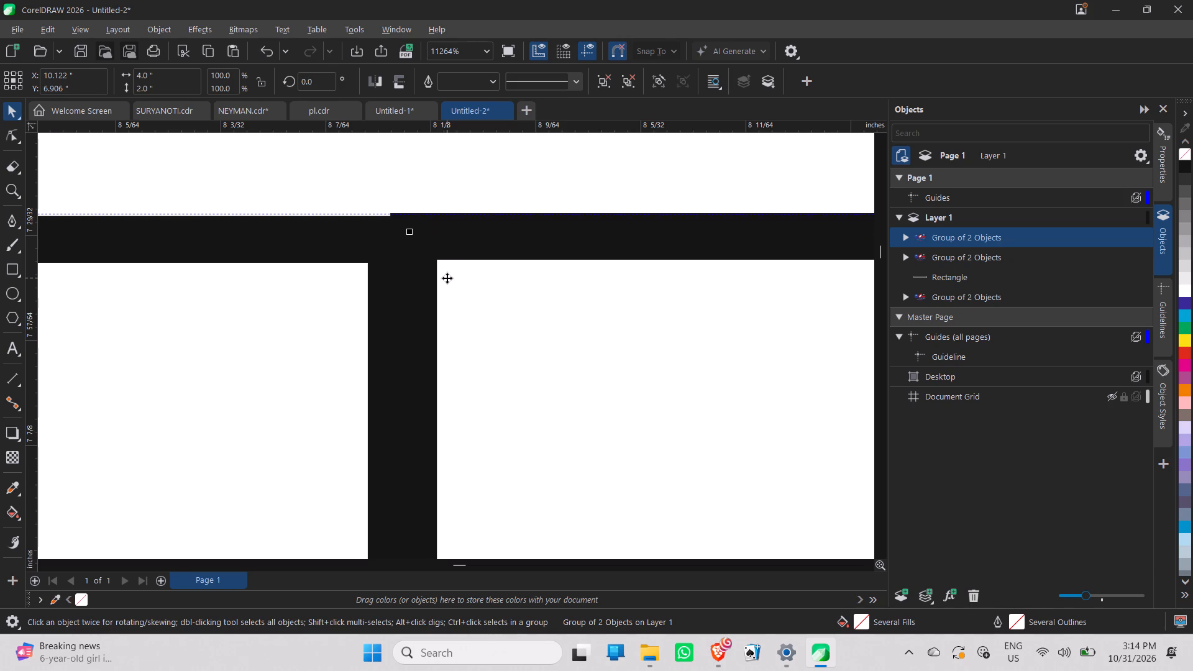
drag(447, 278, 441, 278)
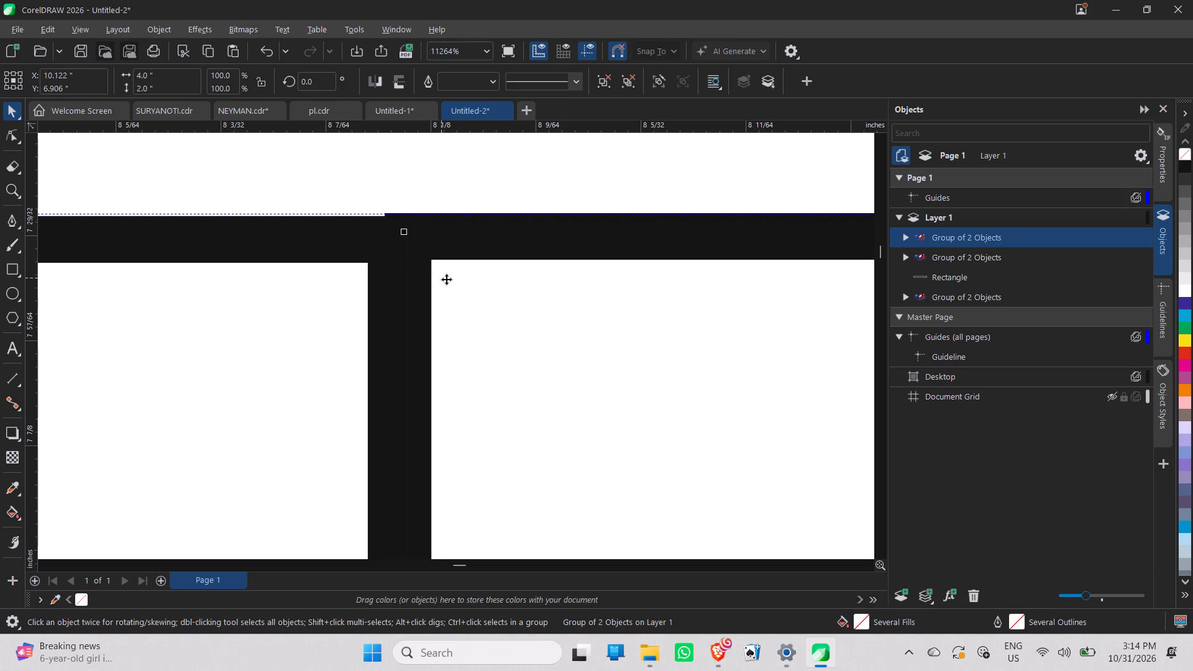
drag(497, 301, 504, 301)
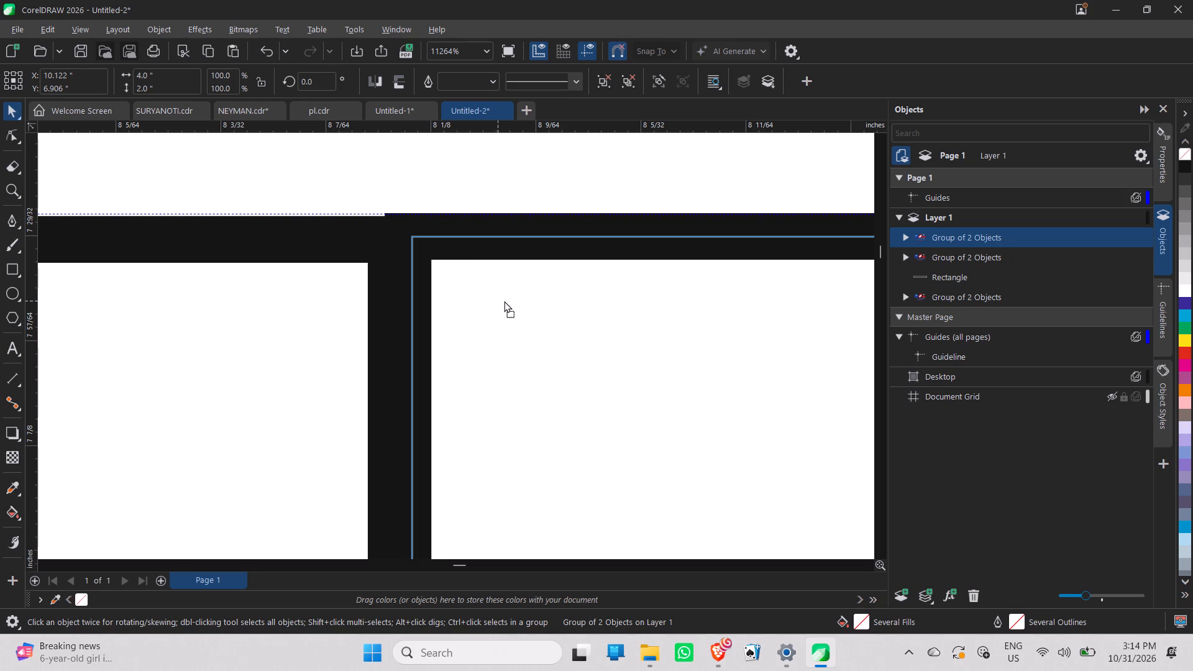
drag(504, 301, 506, 301)
click(506, 301)
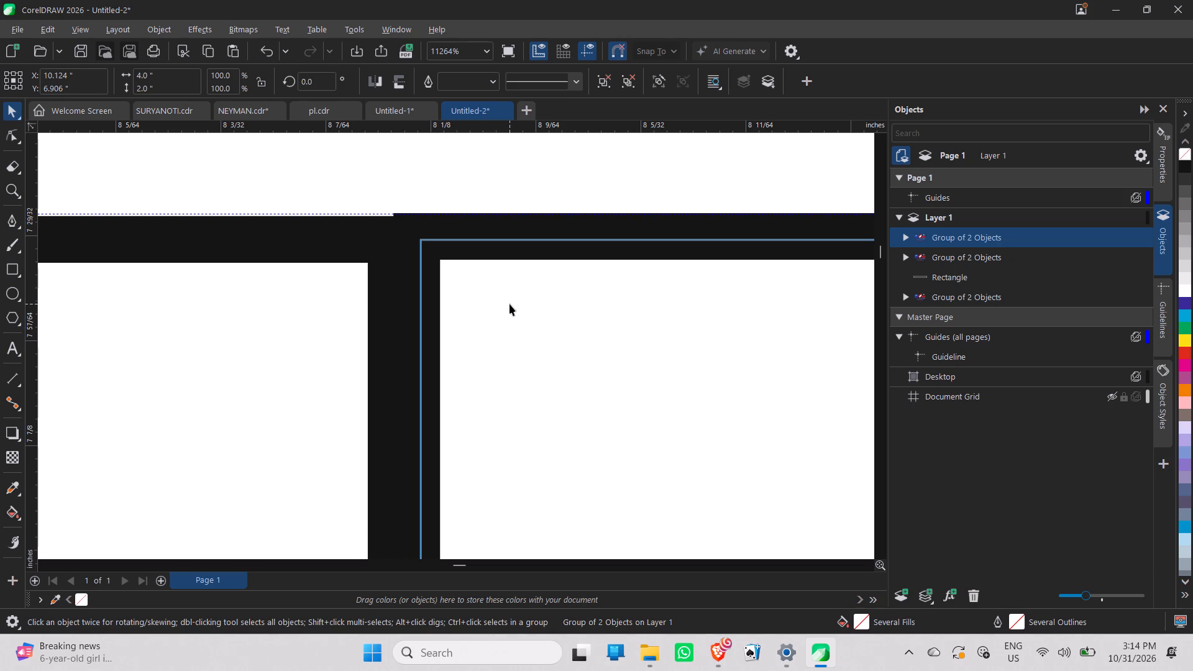
click(510, 304)
click(485, 201)
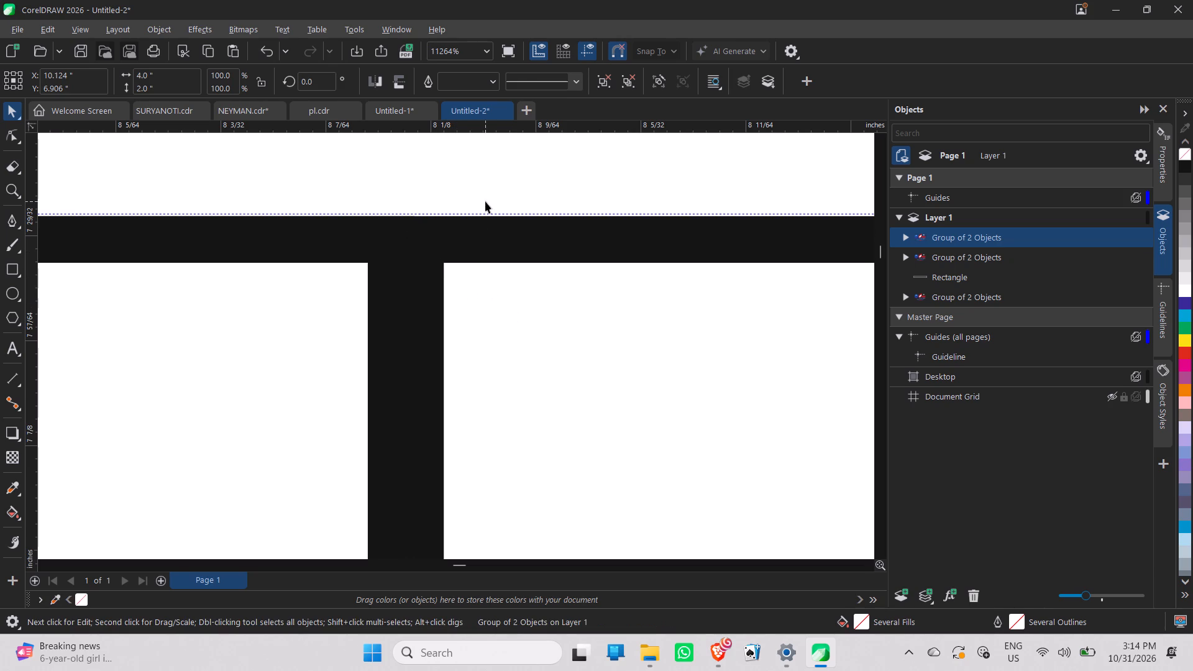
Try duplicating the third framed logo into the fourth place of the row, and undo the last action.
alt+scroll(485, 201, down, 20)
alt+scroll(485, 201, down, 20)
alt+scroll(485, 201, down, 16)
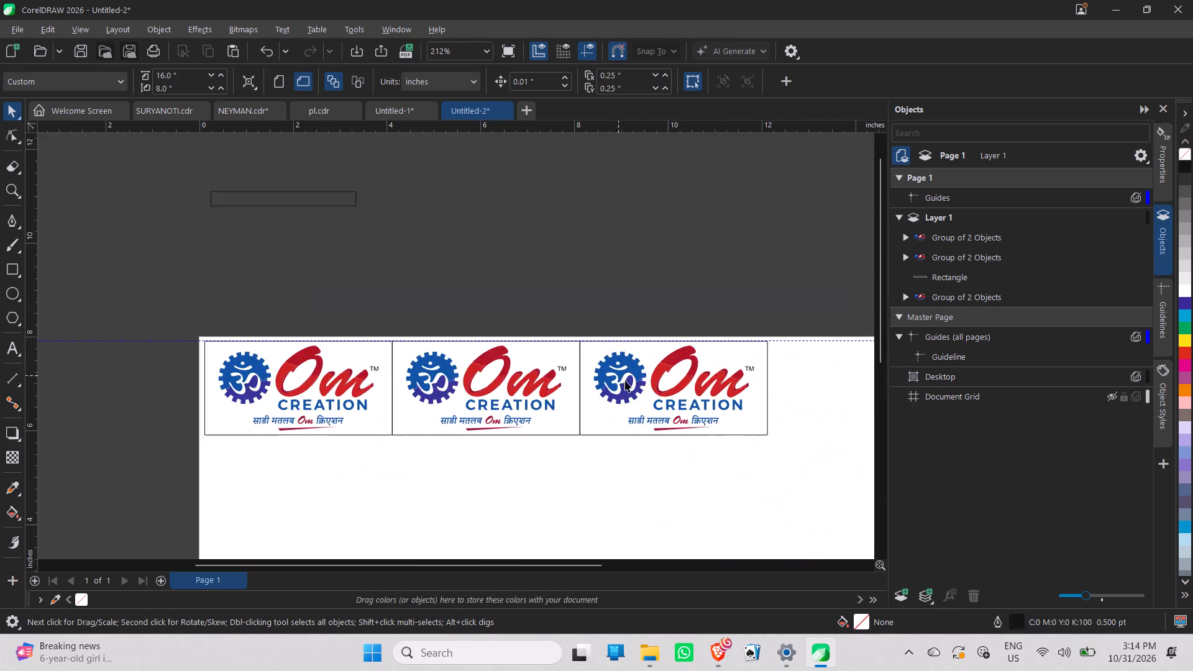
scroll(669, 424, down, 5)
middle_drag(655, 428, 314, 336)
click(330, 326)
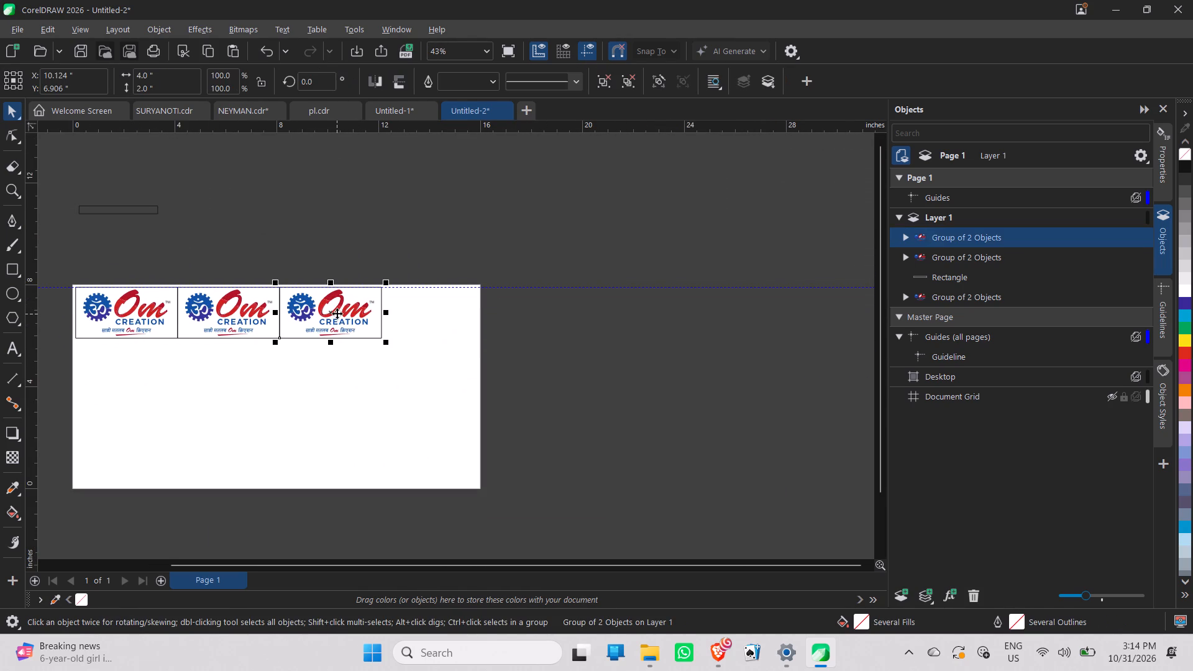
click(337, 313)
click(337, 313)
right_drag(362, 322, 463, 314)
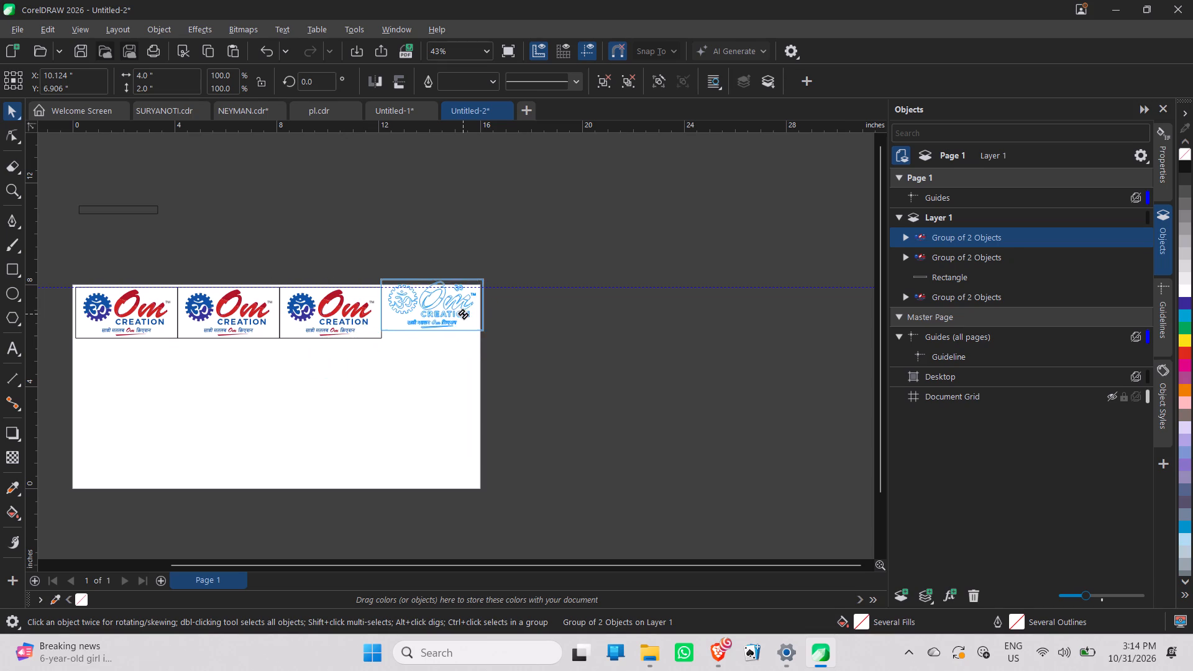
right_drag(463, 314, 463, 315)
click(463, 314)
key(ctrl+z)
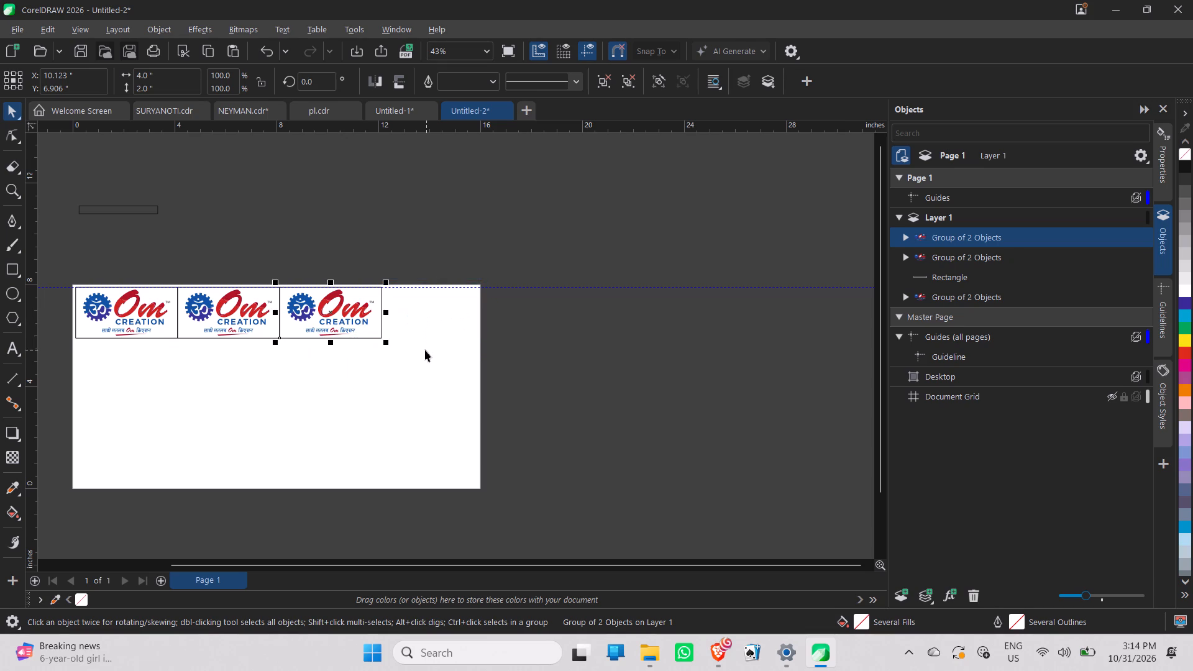
Duplicate the third framed logo and place the copy as fourth in the row, at about X 14.222, Y 6.955 in.
drag(375, 317, 544, 340)
right_click(544, 340)
drag(533, 336, 516, 337)
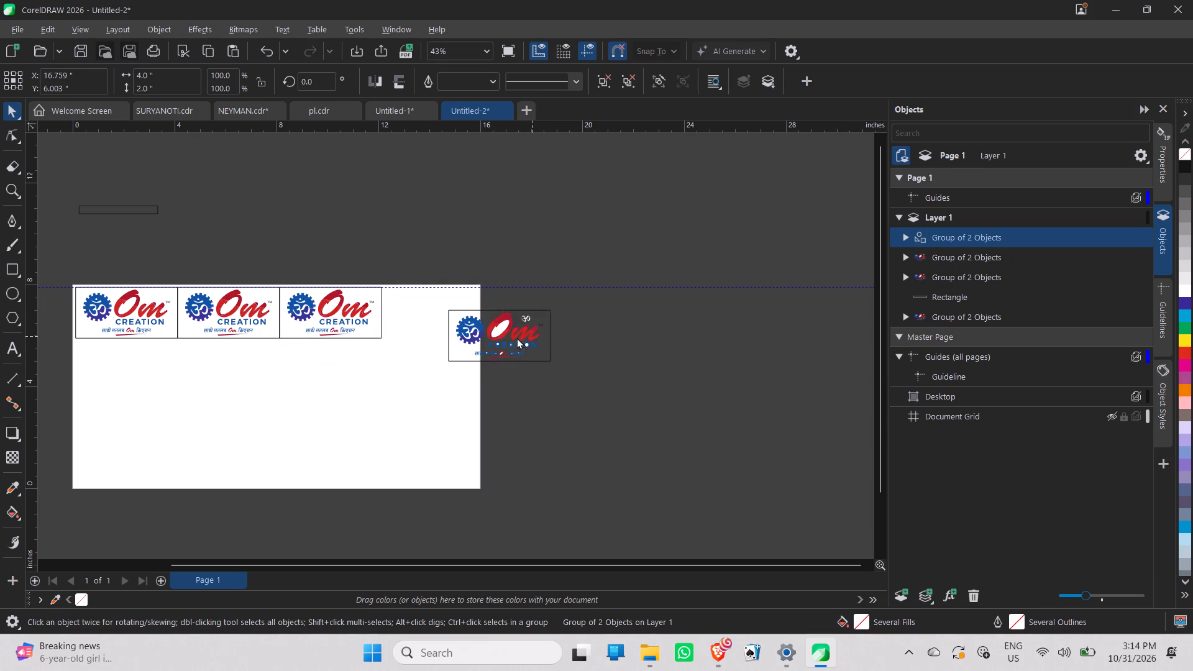
drag(516, 337, 462, 314)
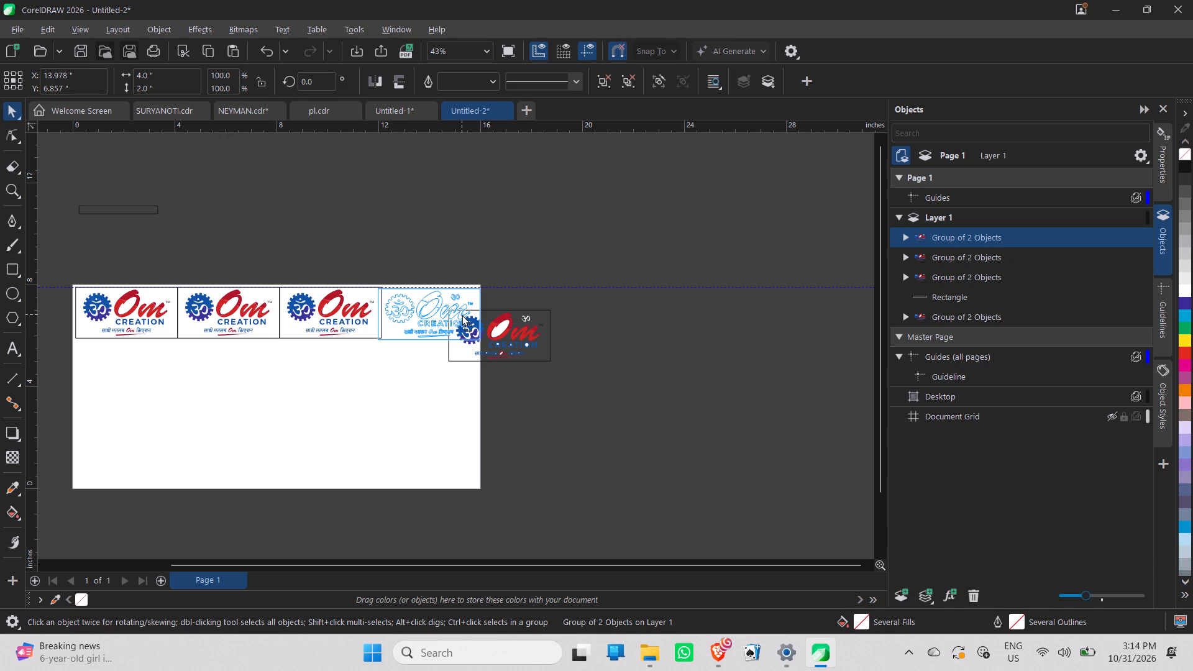
drag(462, 314, 469, 312)
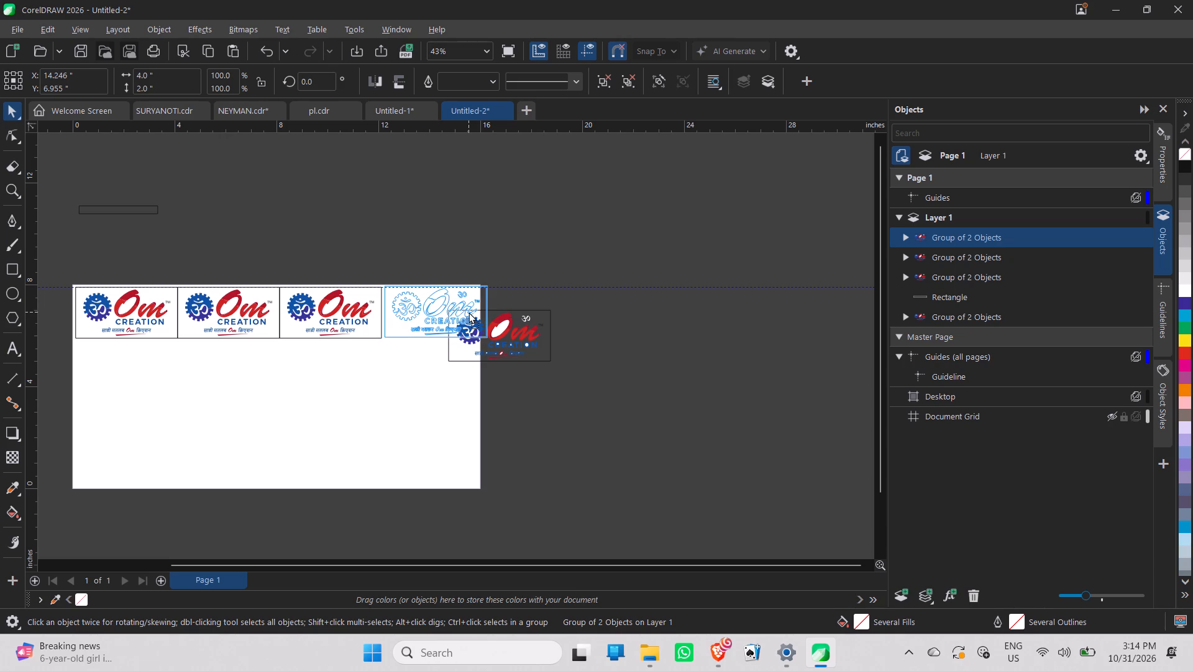
drag(469, 312, 468, 312)
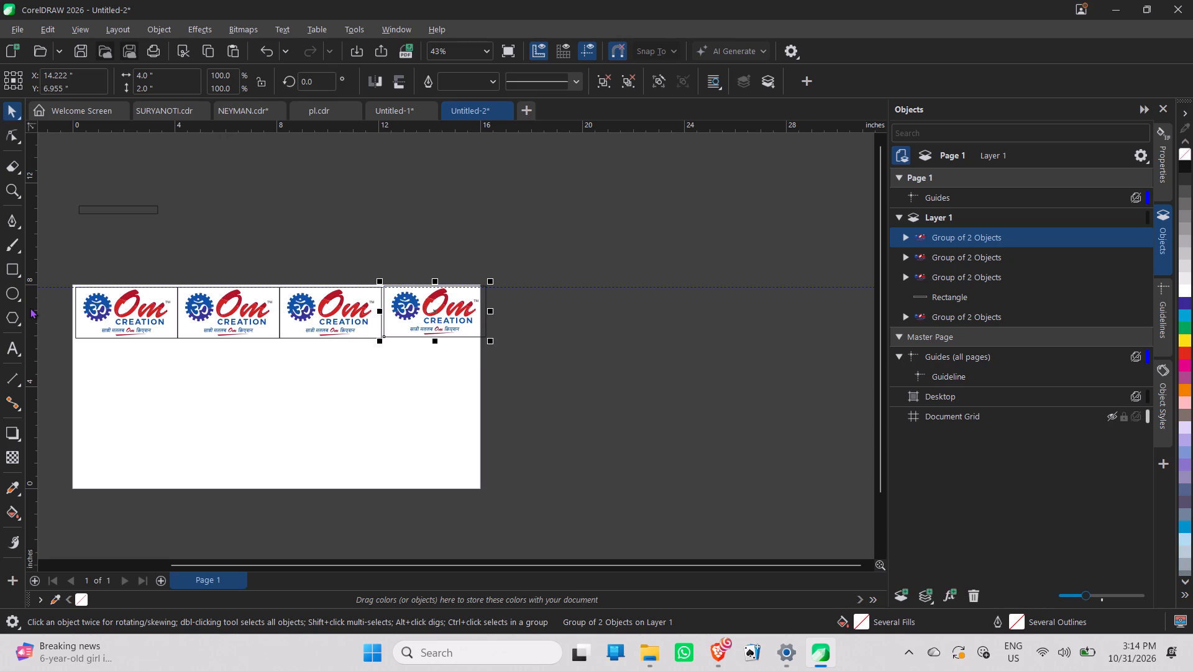
Move the first framed logo into the page's top-left corner, at about X 1.998, Y 7.002 in.
scroll(40, 315, up, 4)
scroll(108, 338, up, 10)
middle_drag(108, 335, 178, 487)
click(171, 238)
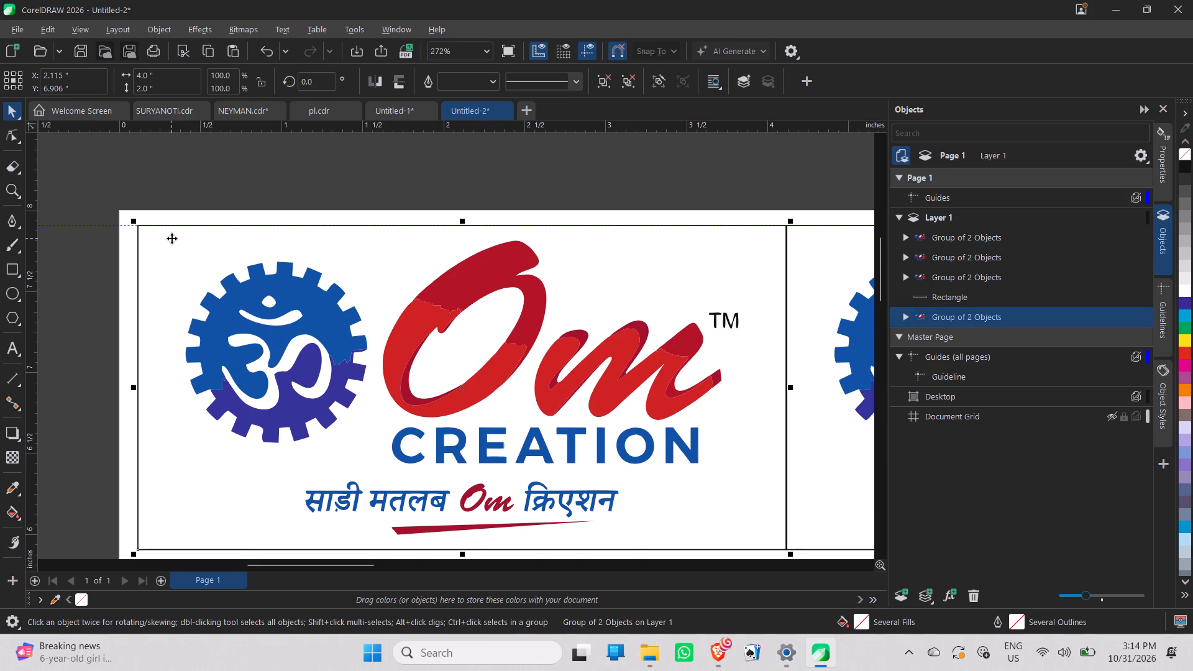
scroll(121, 221, up, 13)
drag(260, 281, 232, 237)
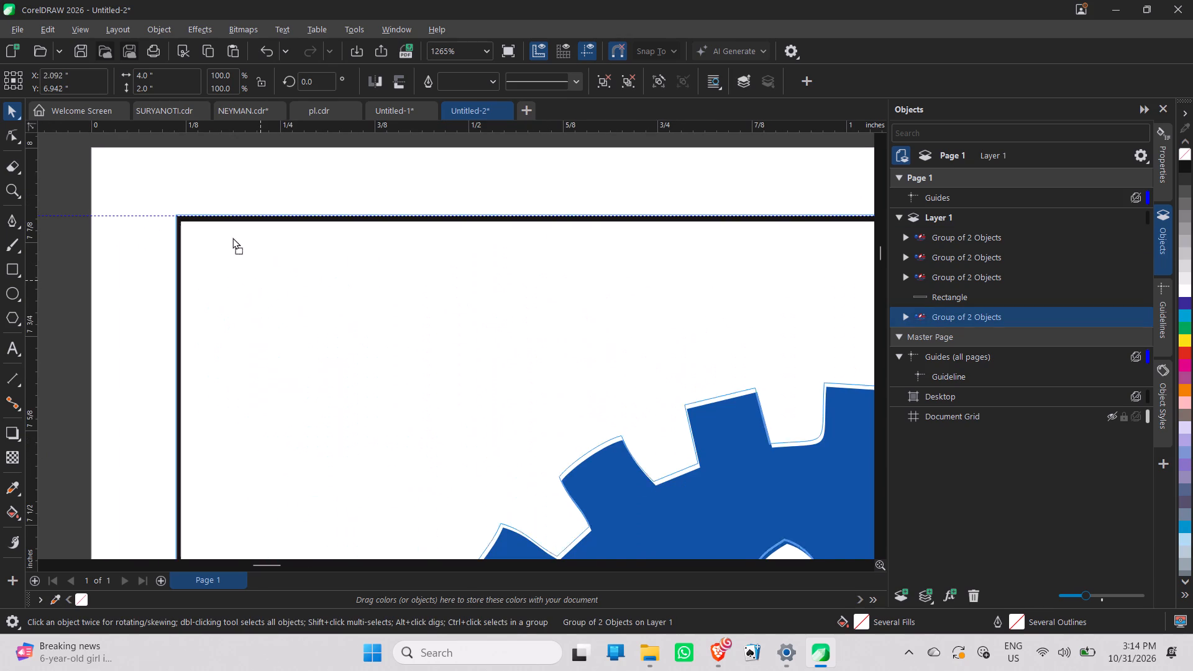
drag(232, 237, 175, 208)
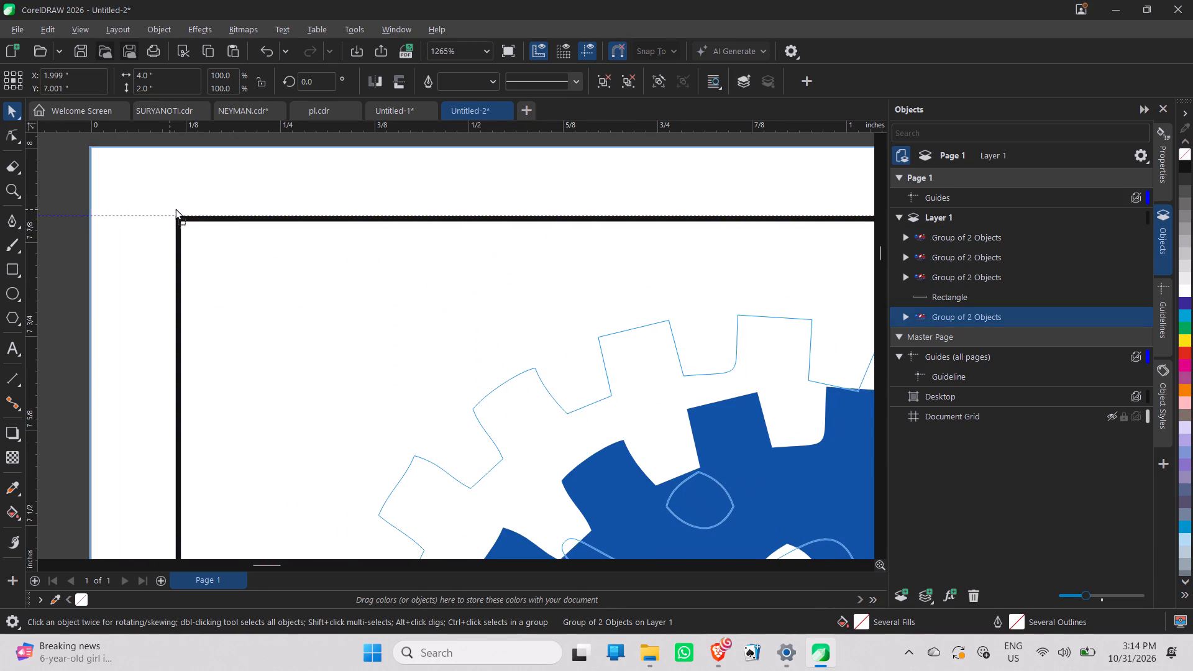
drag(175, 208, 172, 209)
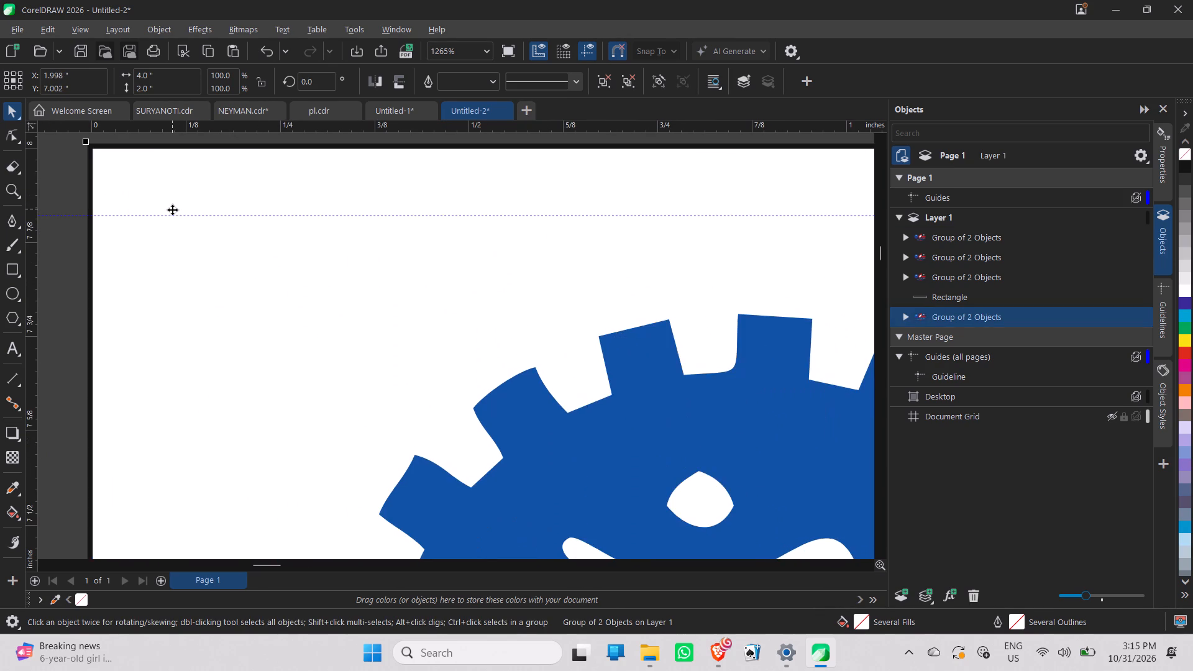
Align the second framed logo's vertical centre with the first one's, at Y 7.002 in.
scroll(177, 215, down, 20)
scroll(177, 215, down, 6)
click(372, 268)
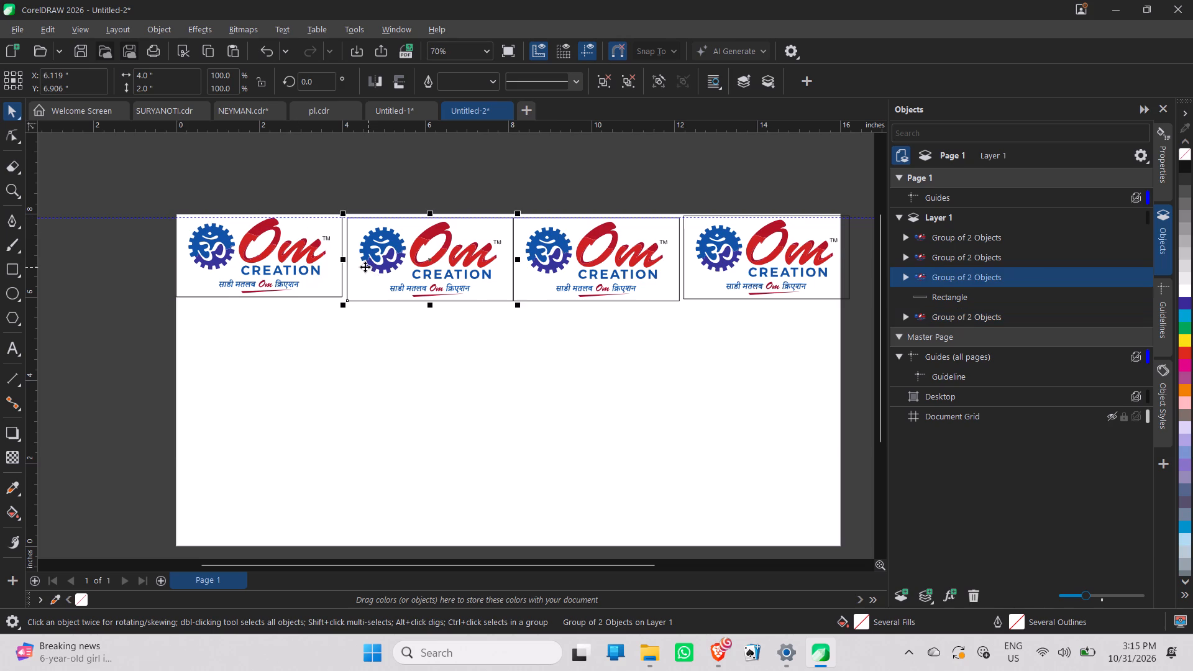
scroll(363, 267, up, 10)
middle_drag(363, 275, 405, 451)
scroll(405, 451, up, 1)
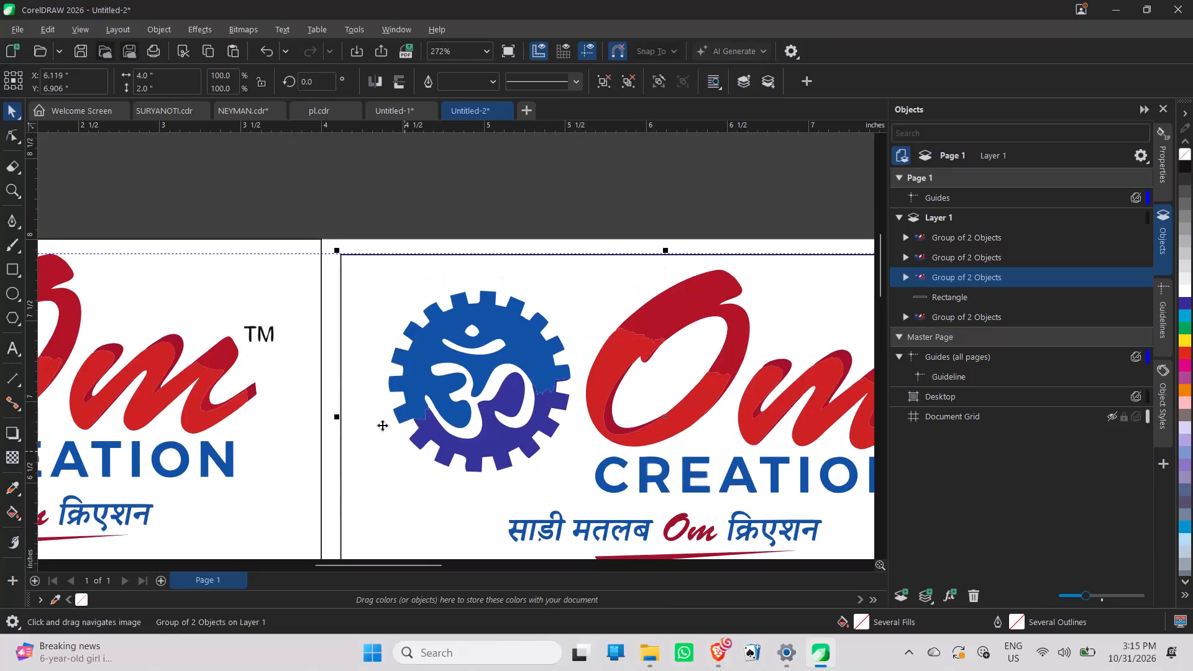
shift+click(267, 462)
key(e)
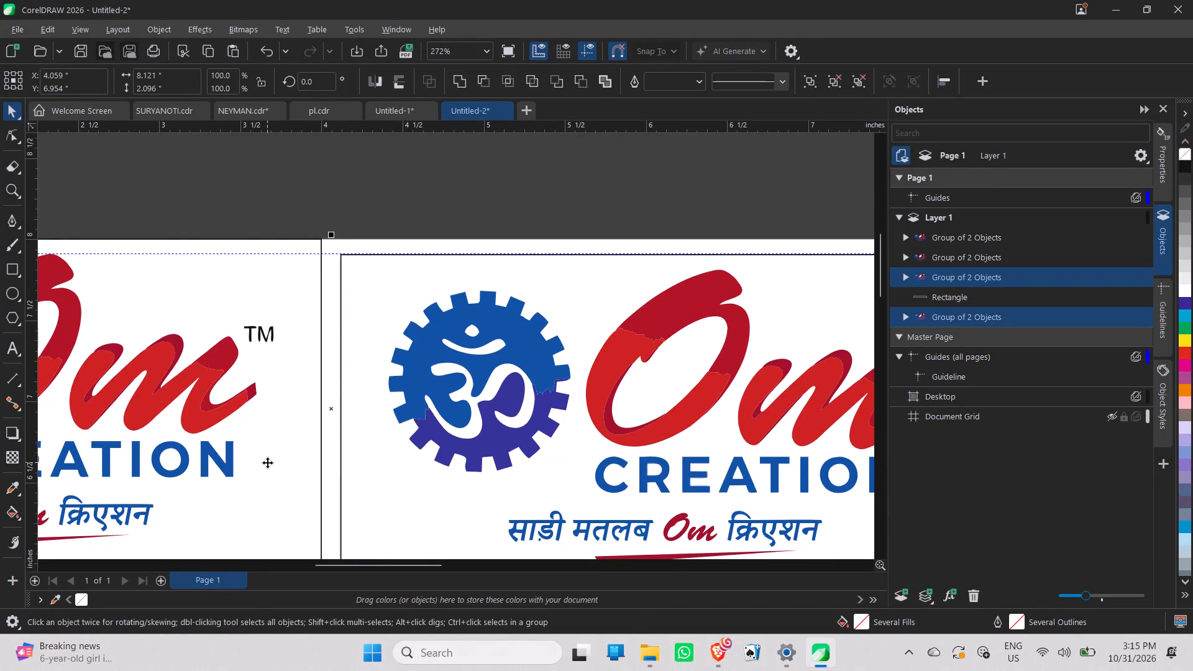
click(467, 152)
Nudge the second framed logo sideways until its frame meets the first one's edge, at X 5.999 in.
scroll(512, 260, down, 7)
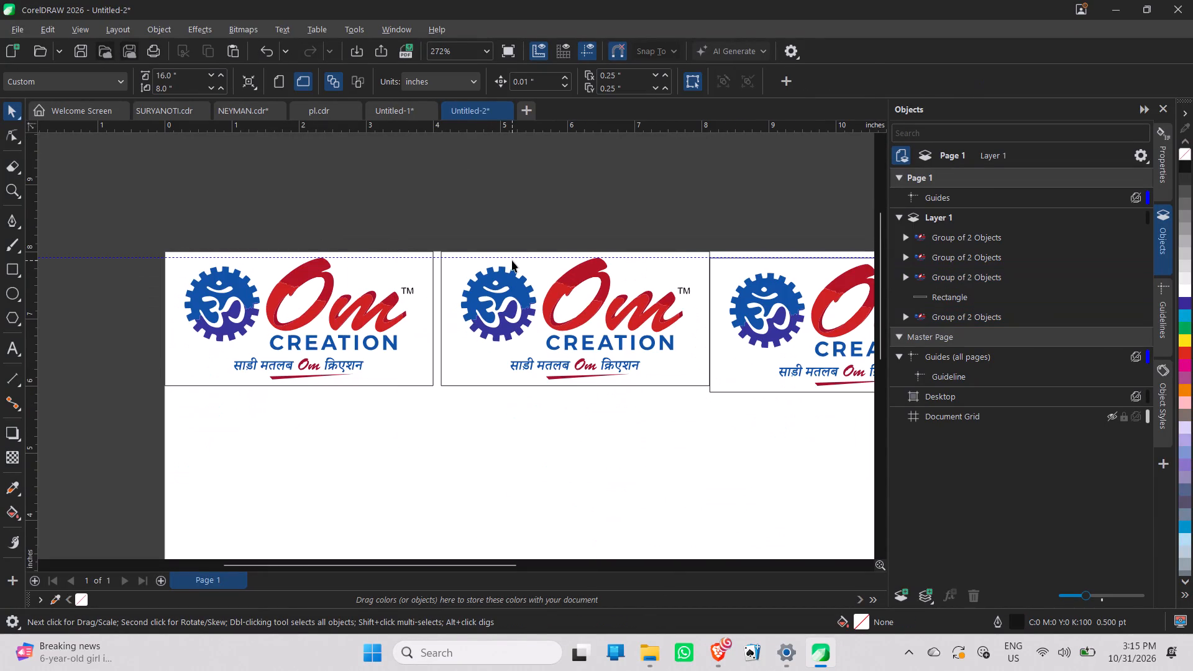
click(493, 355)
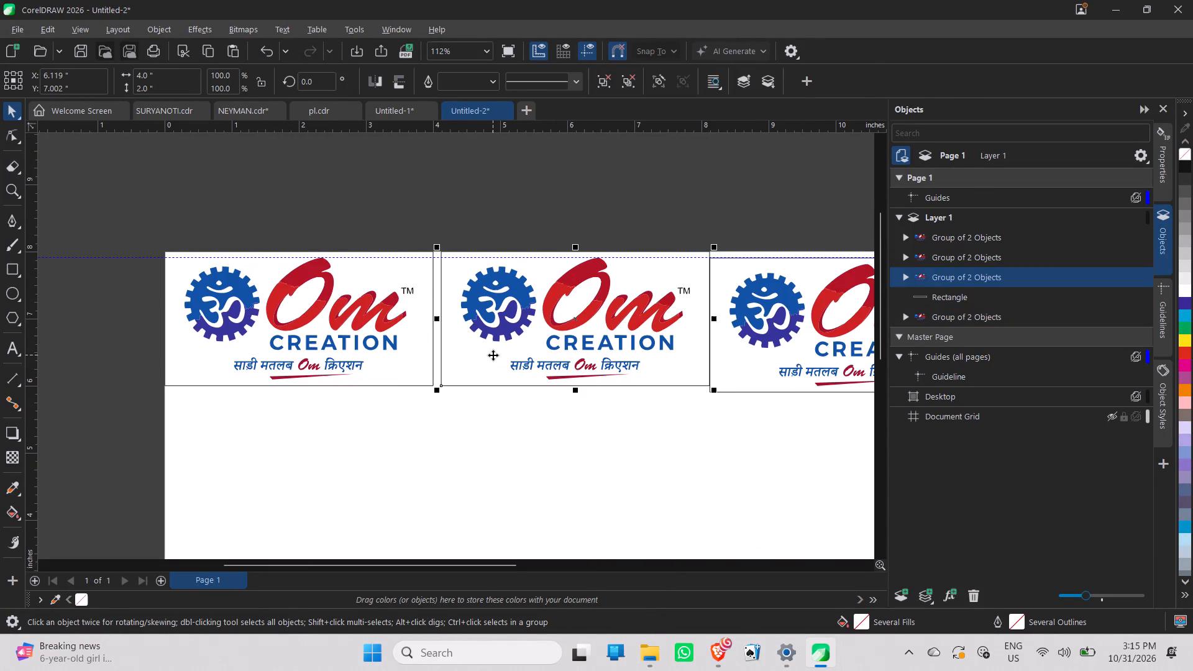
key(Left)
key(Left)
key(Left)
key(Left)
key(Left)
key(Left)
key(Left)
key(Left)
key(Left)
key(Left)
key(Left)
key(Left)
key(Left)
key(Left)
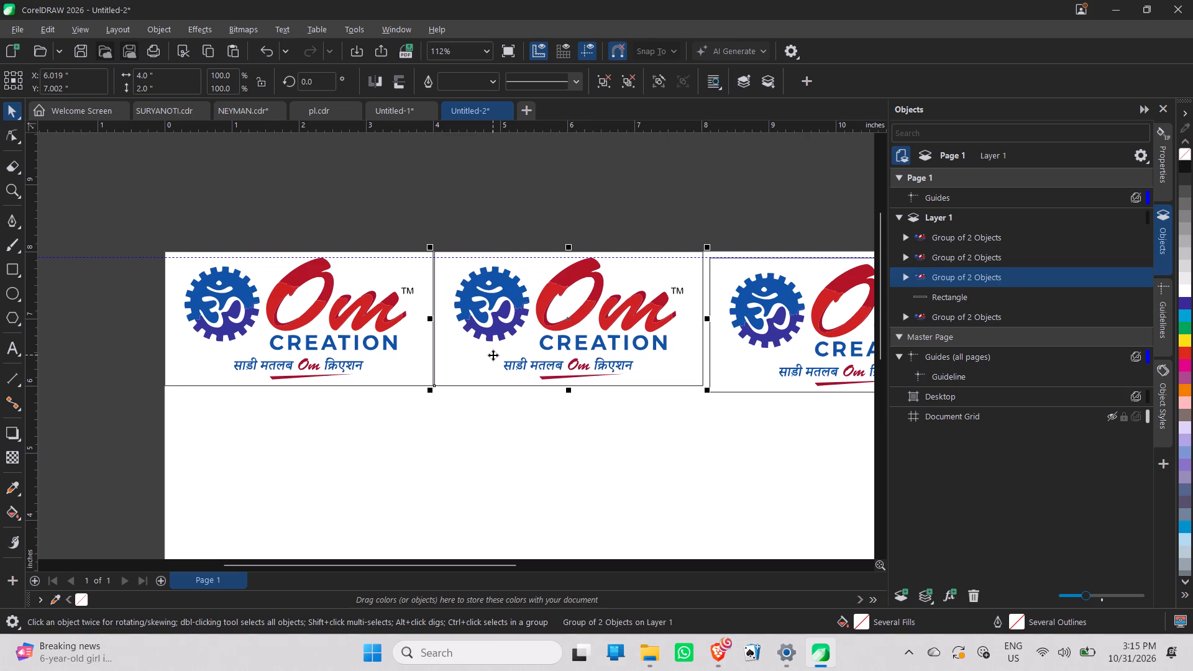
key(Left)
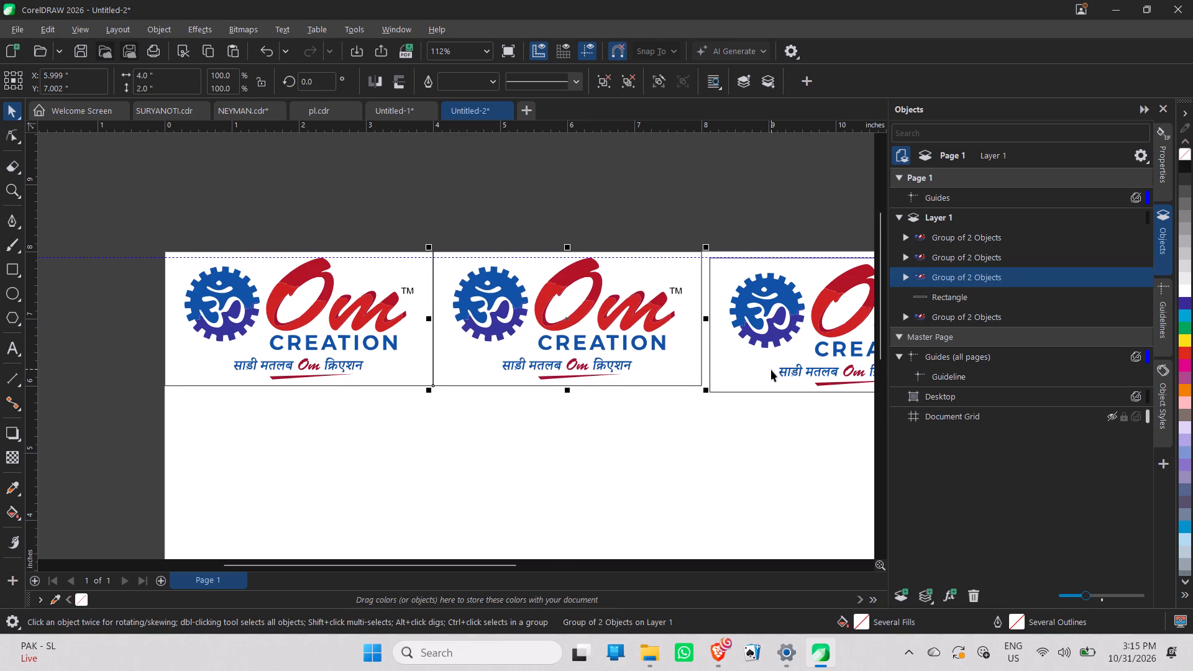
Align the third framed logo's vertical centre with the second one's, at Y 7.002 in.
click(765, 373)
shift+click(673, 375)
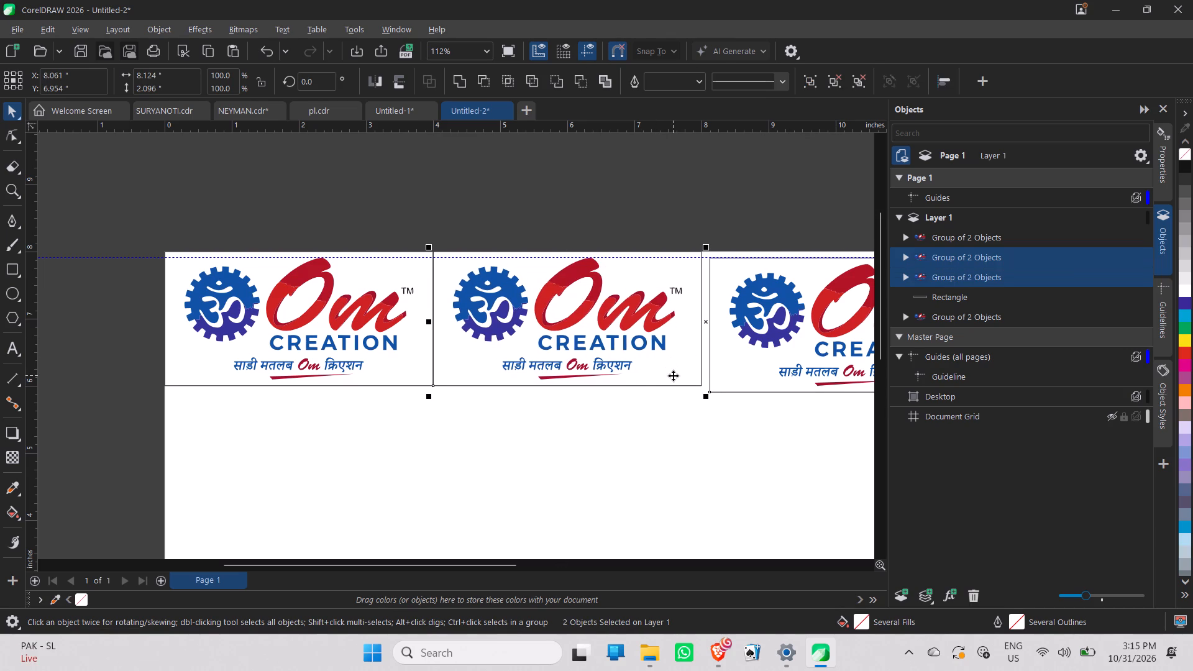
key(e)
click(792, 464)
Nudge the third framed logo sideways until its frame meets the second one's edge, at X 10.003 in.
click(746, 362)
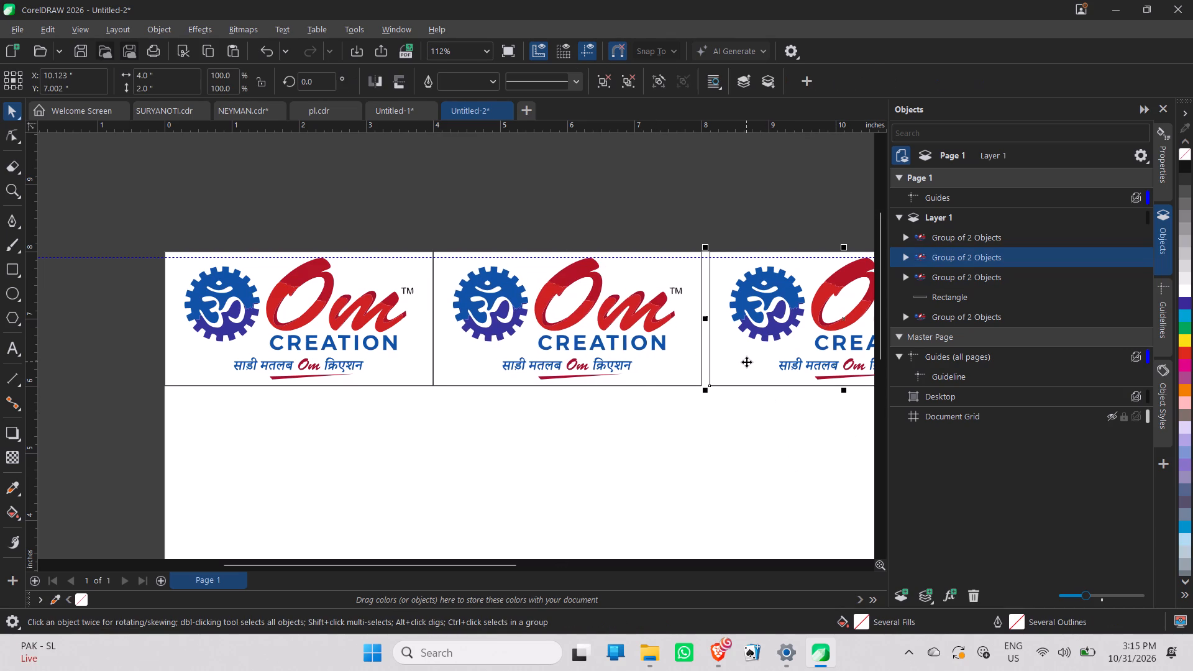
key(Left)
key(Left)
key(Left)
key(Left)
key(Left)
key(Left)
key(Left)
key(Left)
key(Left)
key(Left)
key(Left)
key(Left)
key(Left)
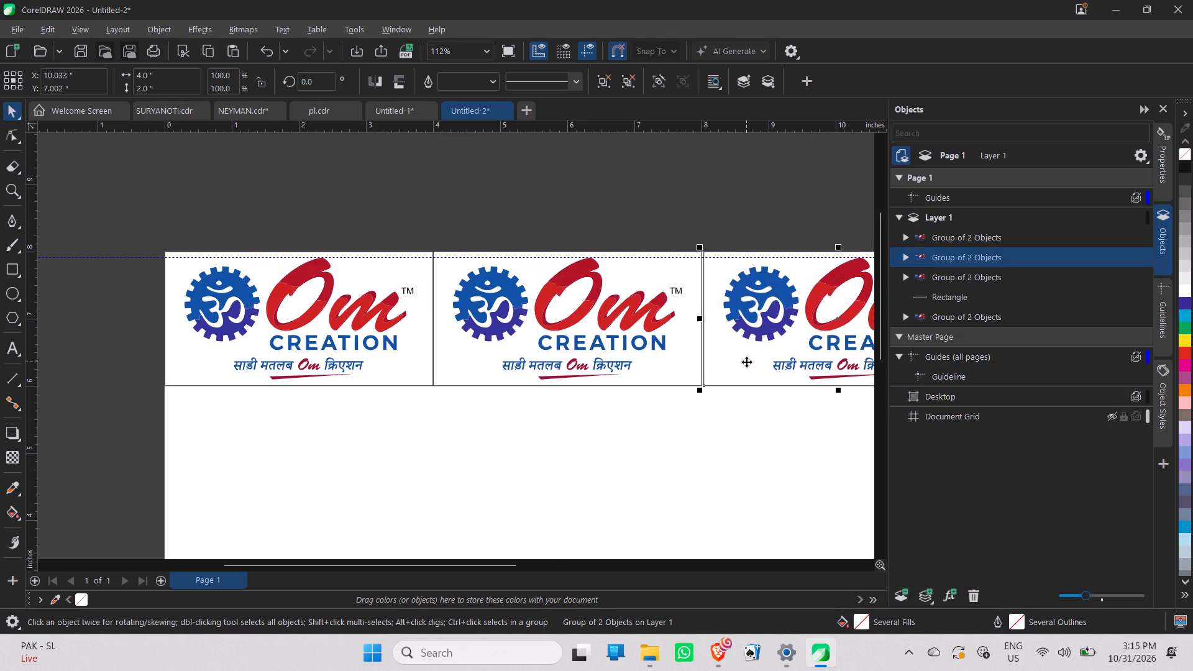
key(Left)
key(Left)
click(757, 470)
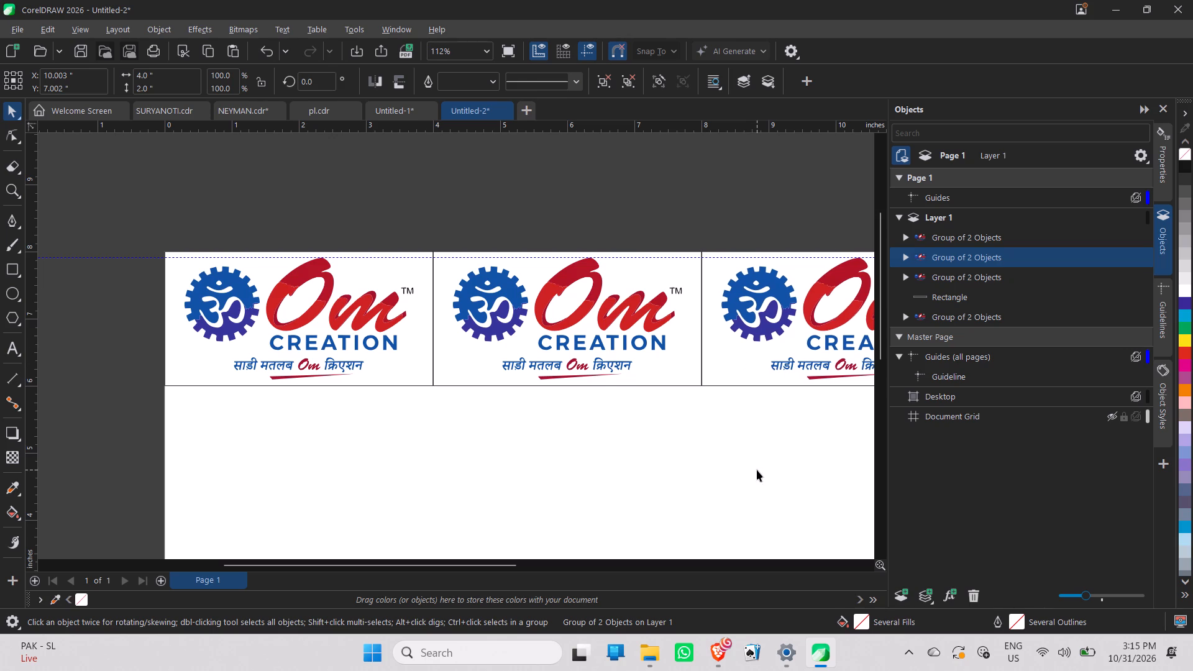
Align the fourth framed logo's vertical centre with the third one's, at Y 7.002 in.
scroll(759, 465, down, 5)
middle_drag(733, 465, 454, 432)
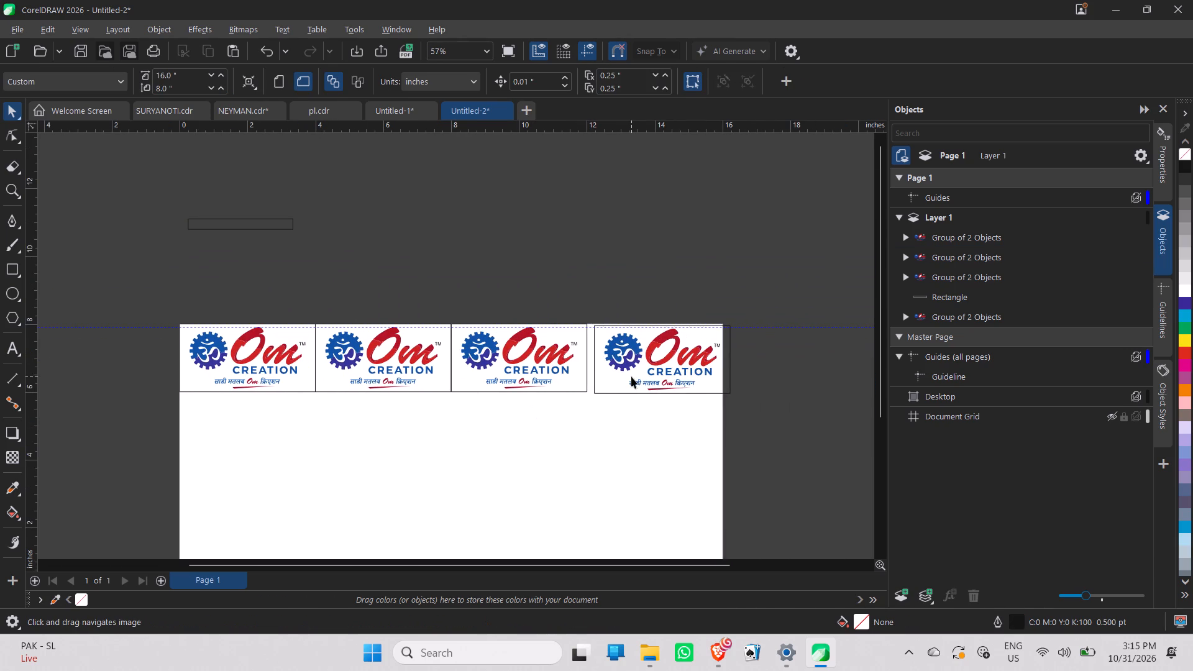
click(623, 387)
scroll(615, 384, up, 6)
scroll(511, 404, up, 3)
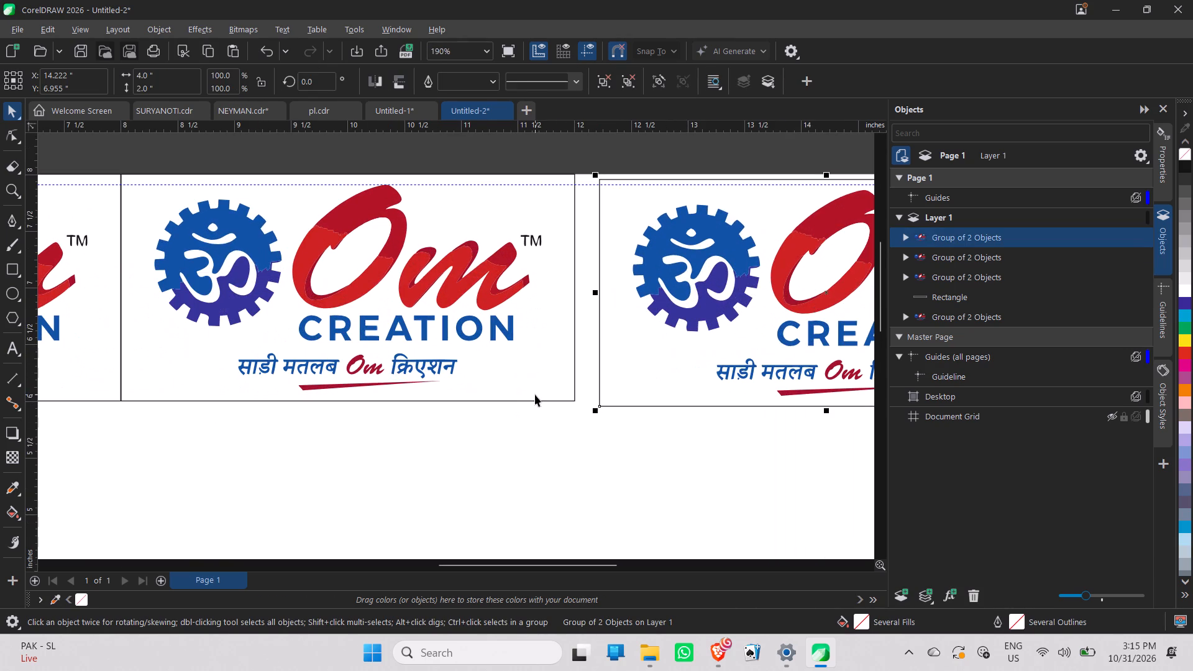
shift+click(537, 384)
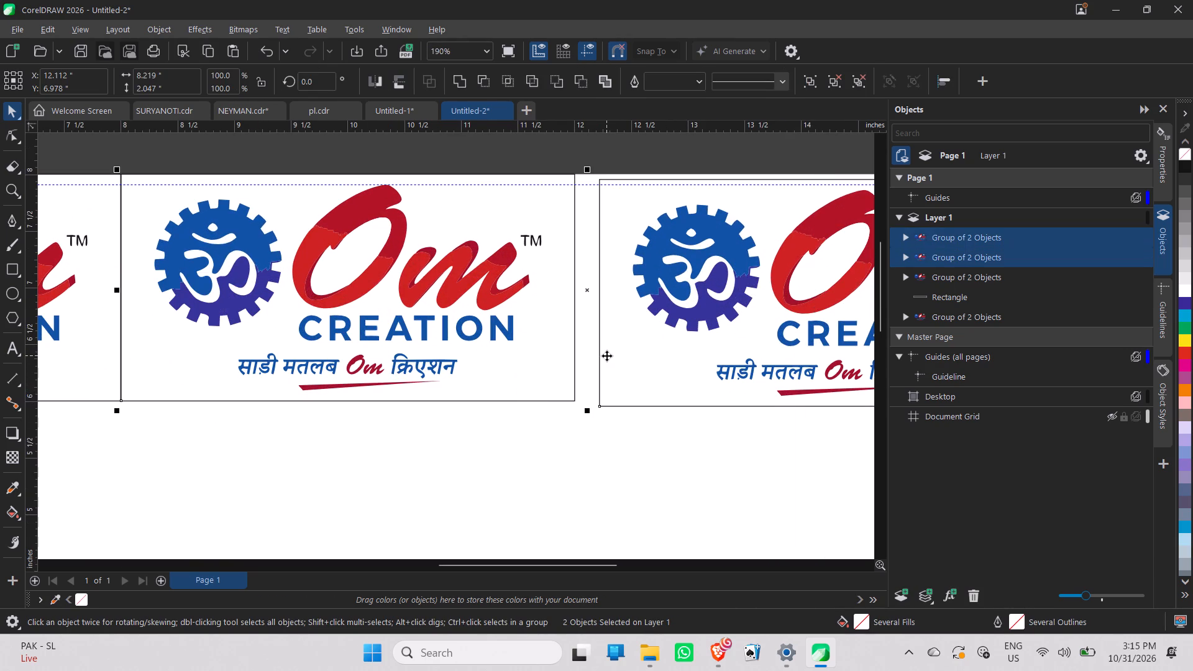
key(e)
click(672, 478)
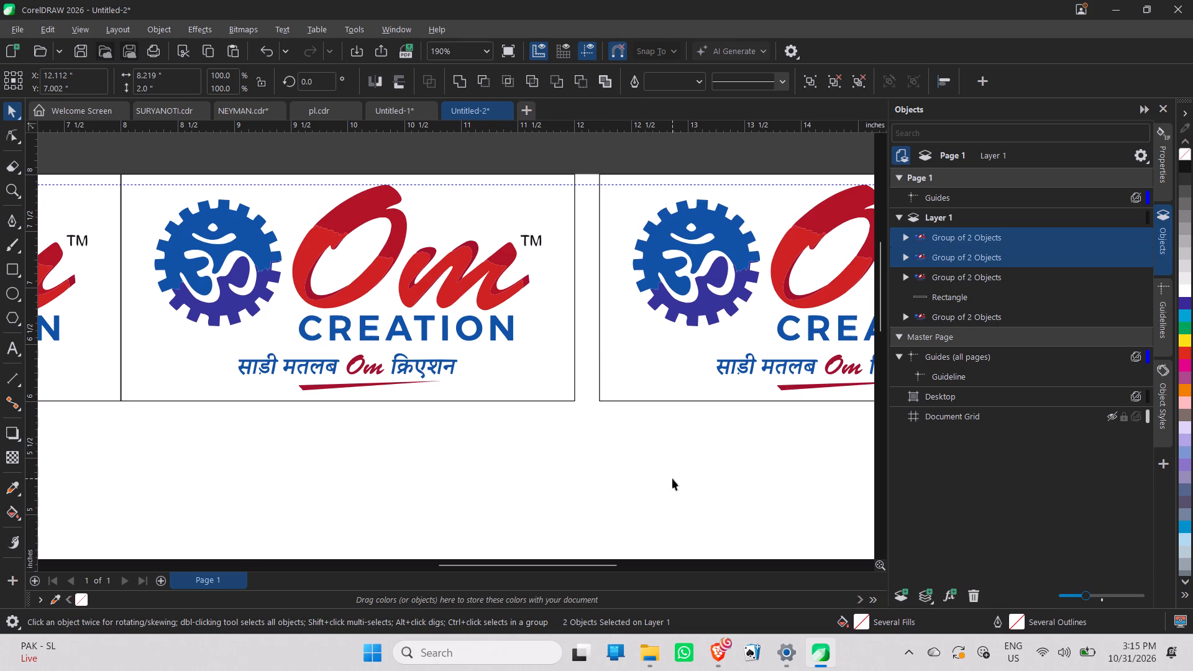
Nudge the fourth framed logo sideways until its frame meets the third one's edge, at X 14.002 in.
click(669, 368)
key(Left)
key(Left)
key(Left)
key(Left)
key(Left)
key(Left)
key(Left)
key(Left)
key(Left)
key(Left)
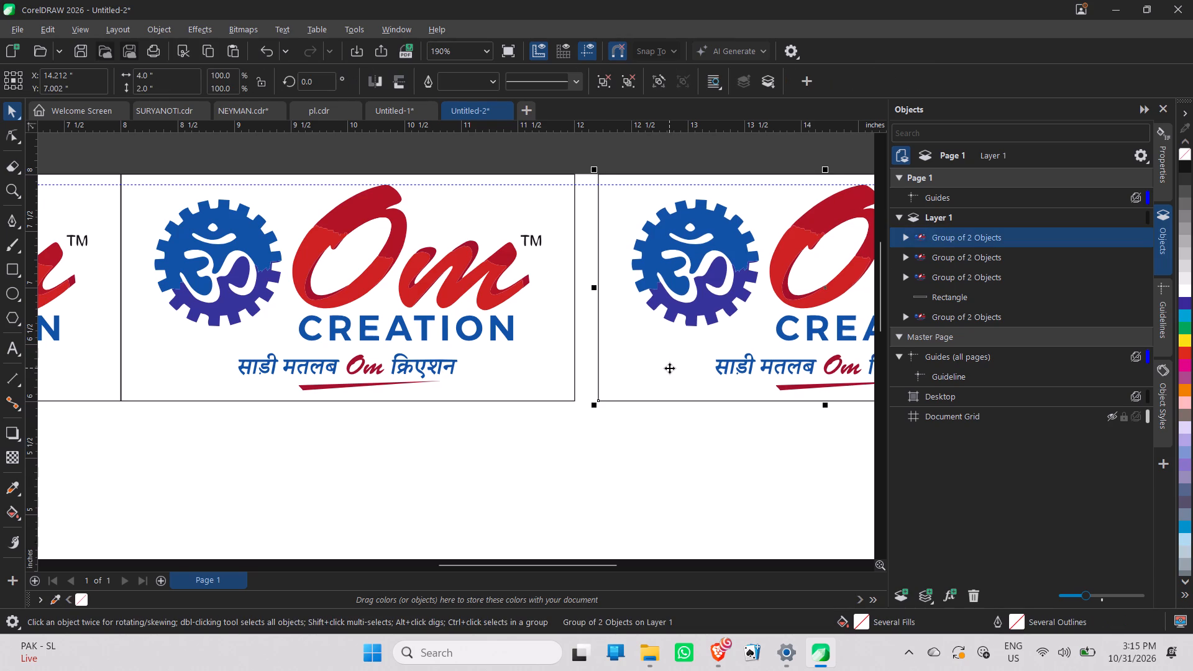
key(Left)
key(Left)
key(Left)
key(Left)
key(Left)
key(Left)
key(Left)
key(Left)
key(Left)
key(Left)
key(Left)
key(Left)
key(Left)
key(Left)
key(Left)
key(Left)
key(Left)
key(Left)
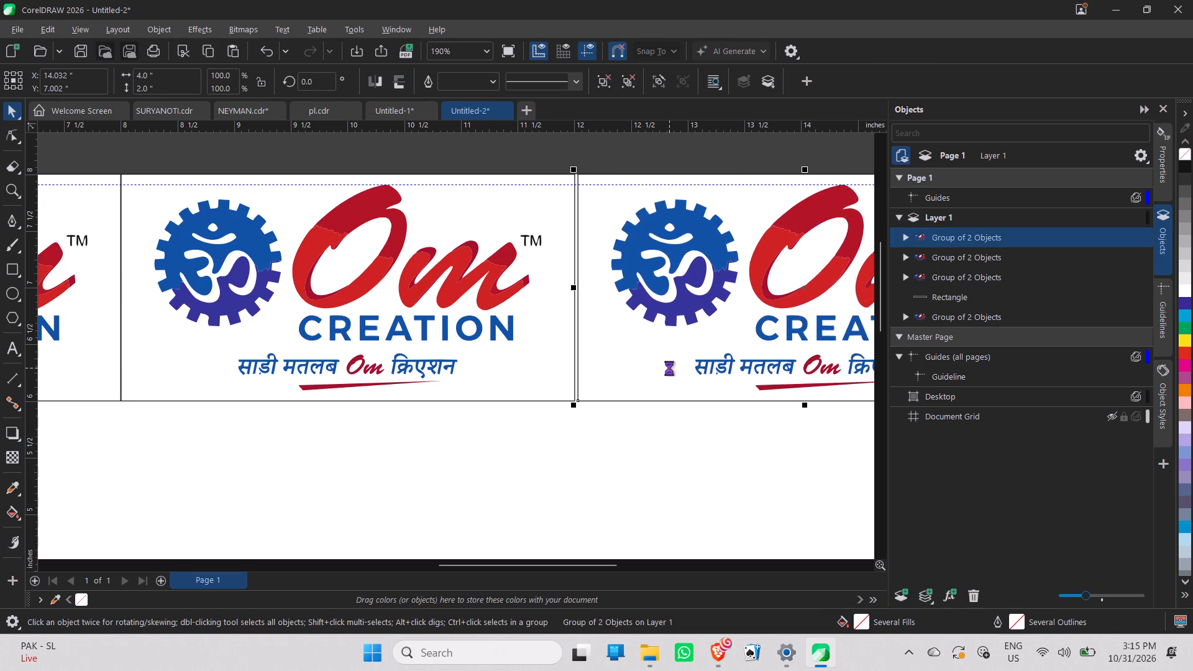
key(Left)
key(Left)
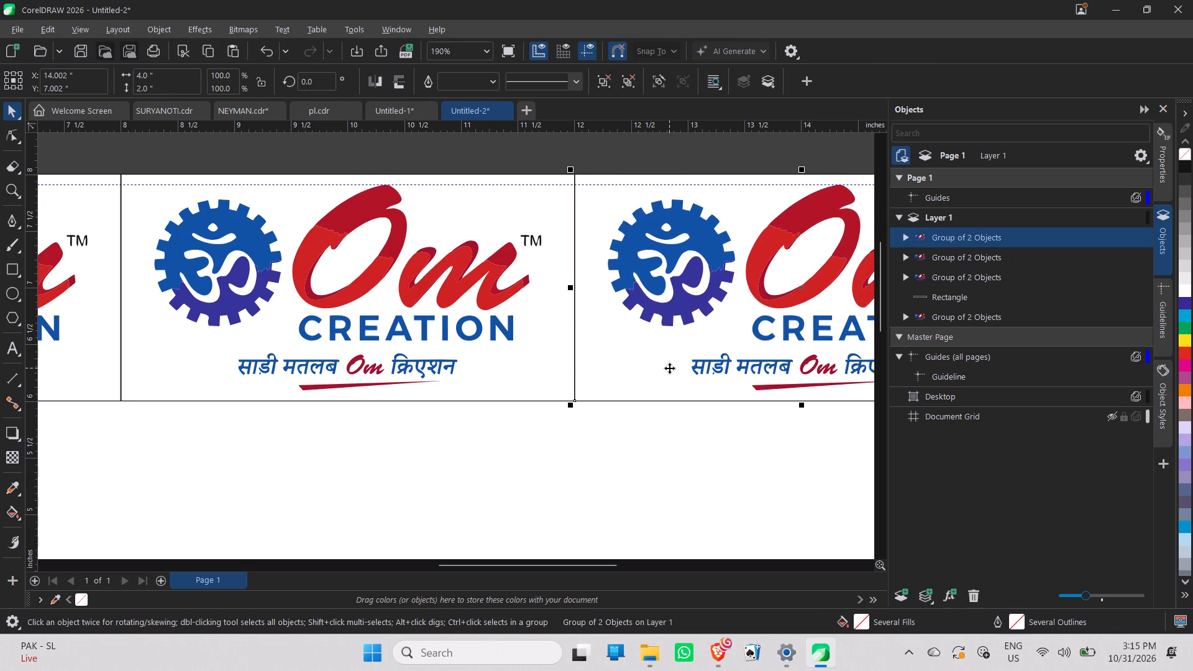
alt+scroll(672, 450, down, 17)
click(851, 437)
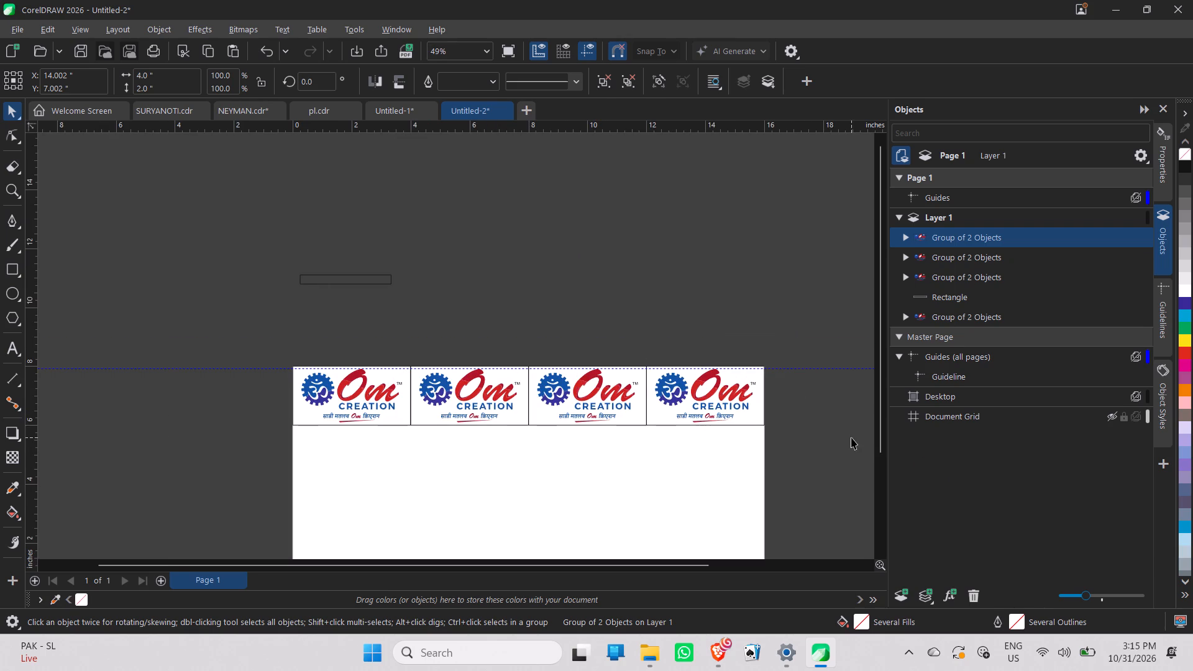
Group the four framed logos of the top row into one object.
scroll(473, 447, up, 4)
scroll(473, 447, down, 4)
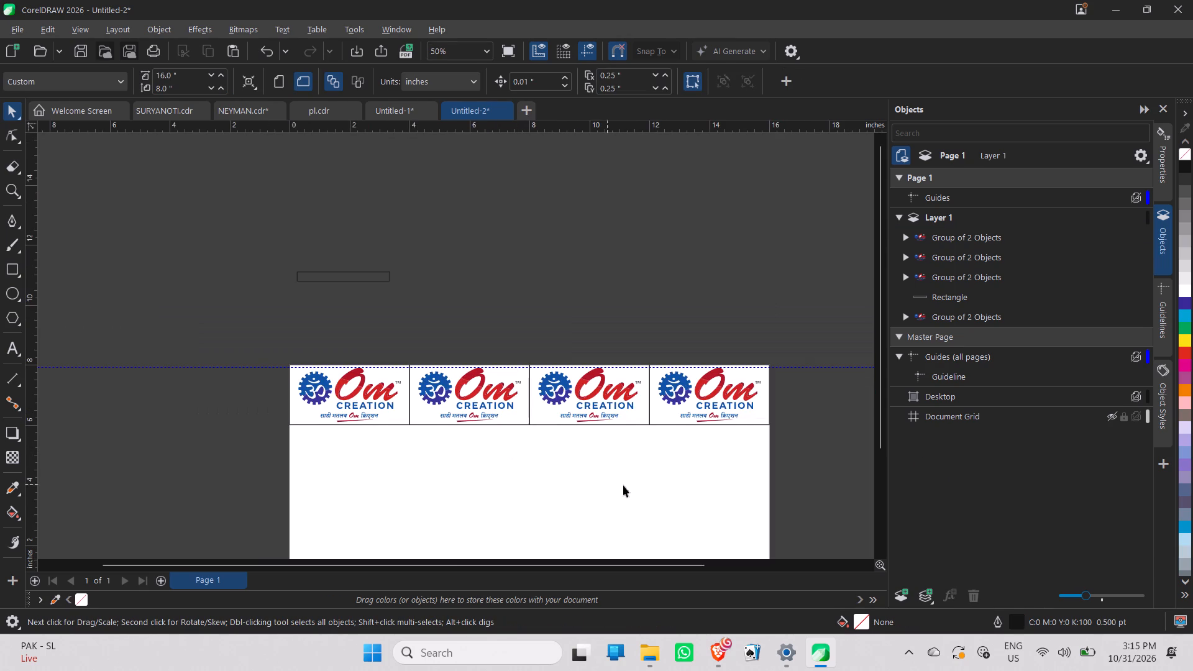
scroll(667, 476, down, 3)
middle_drag(649, 465, 539, 386)
drag(649, 412, 271, 279)
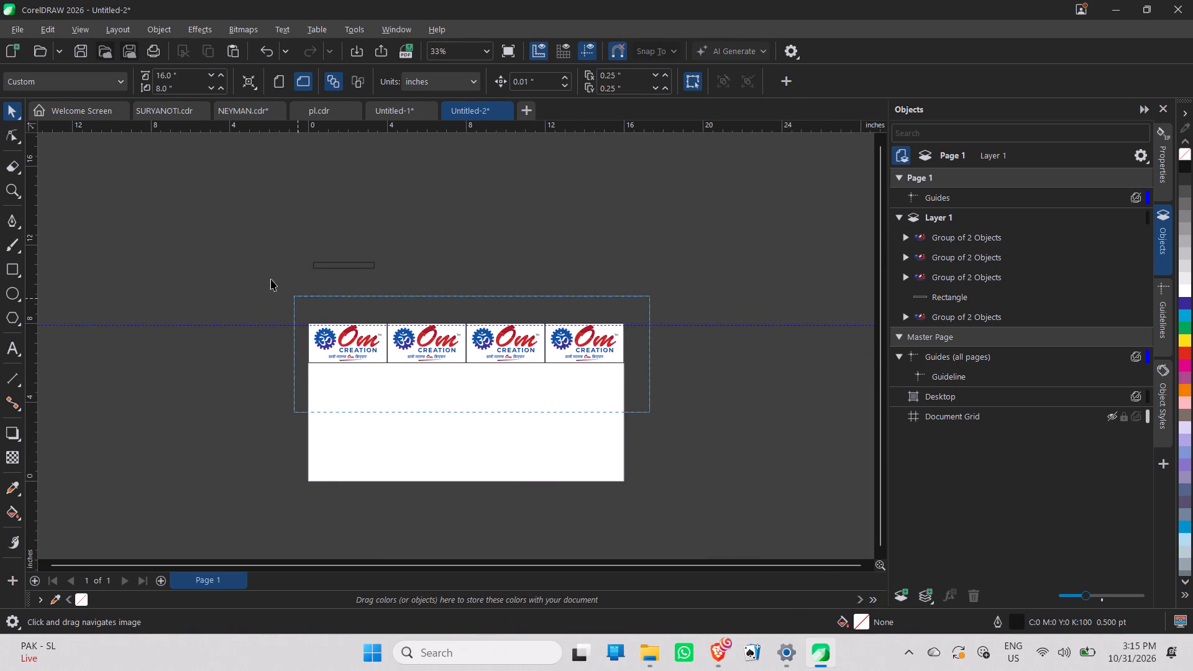
drag(271, 279, 267, 277)
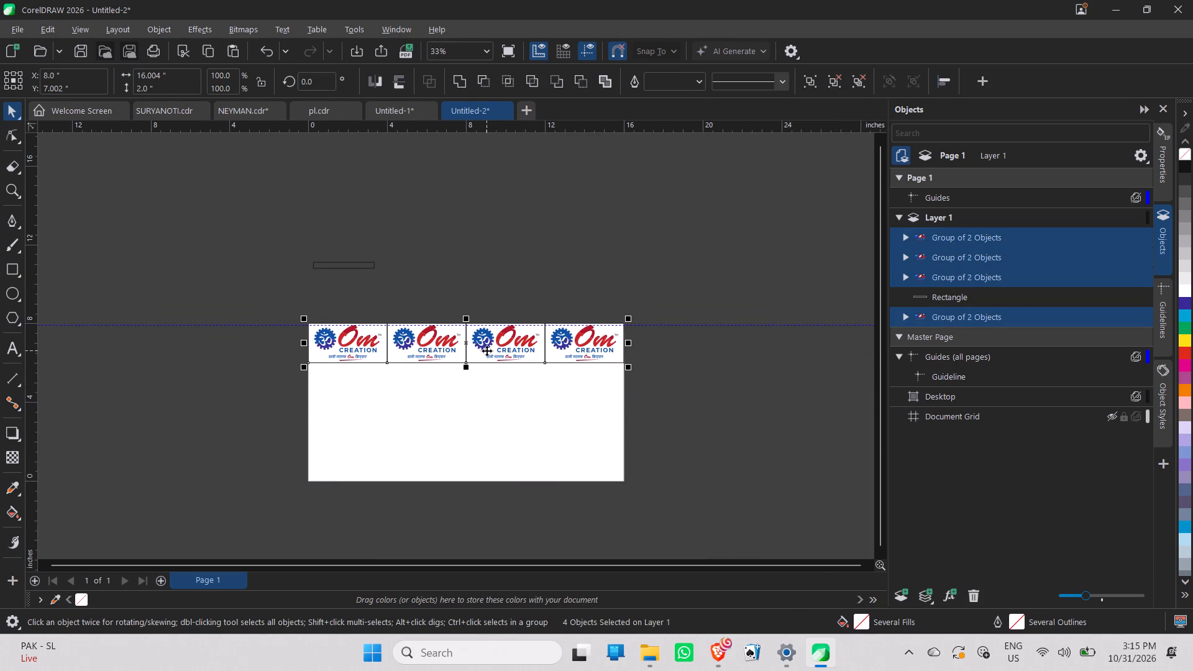
key(ctrl+g)
Duplicate the grouped logo row and place the copy directly below as a second row, at about X 8.0, Y 5.047 in.
drag(487, 350, 487, 413)
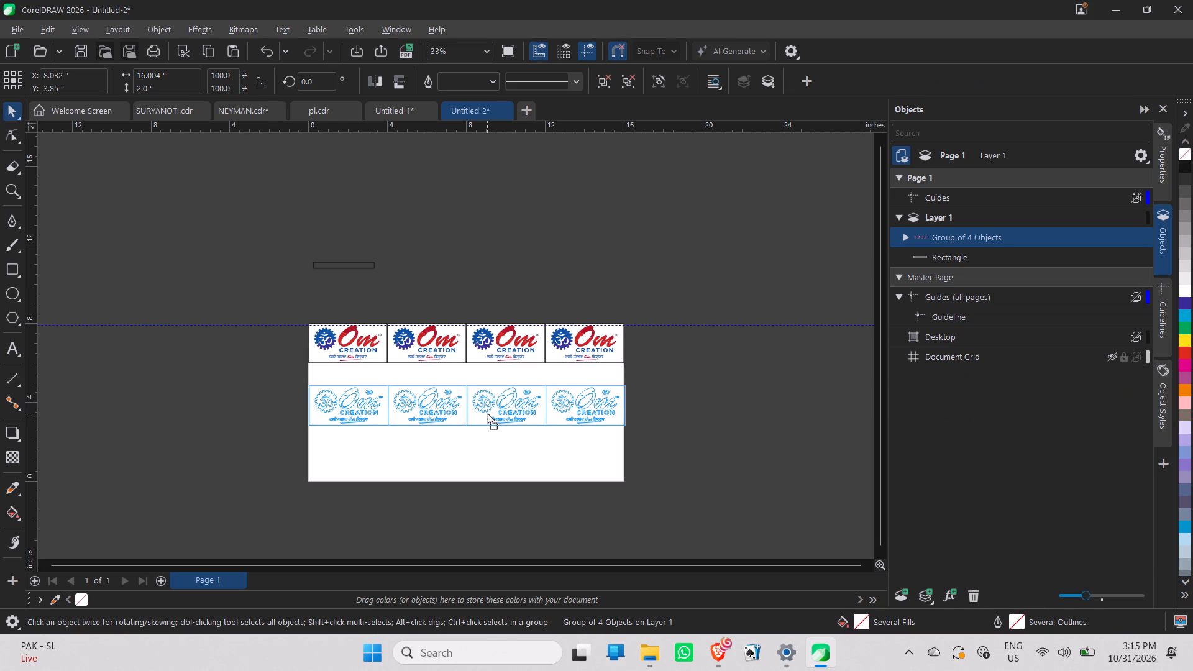
drag(487, 413, 491, 389)
shift+right_click(487, 413)
key(space)
alt+scroll(436, 400, up, 5)
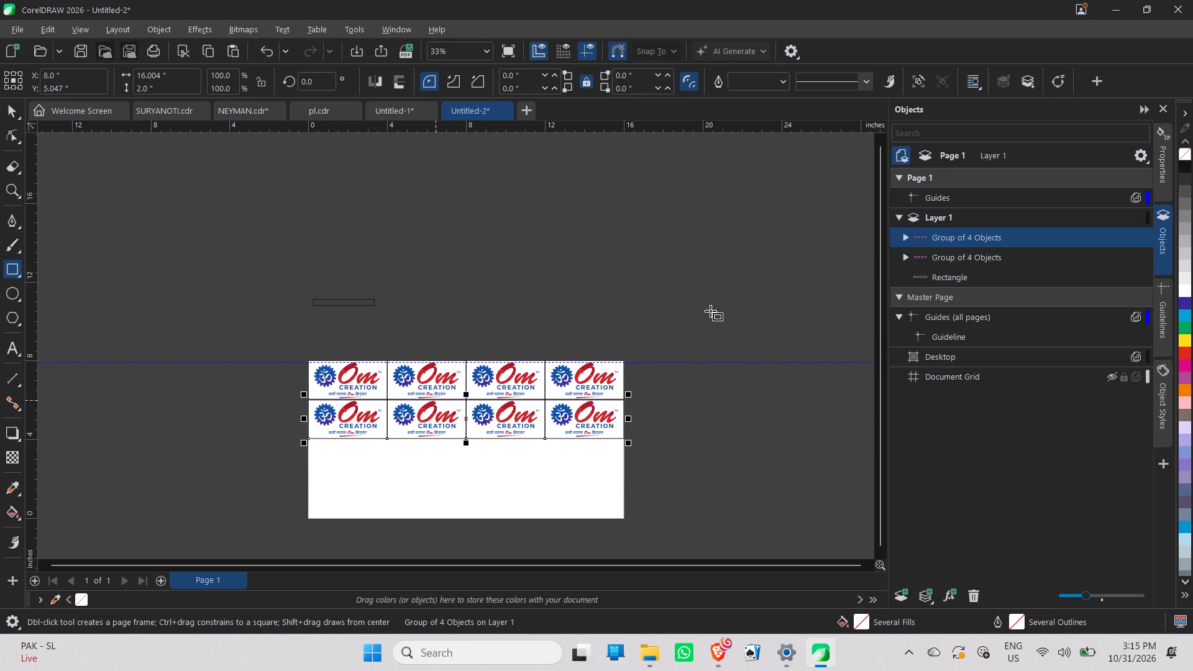
click(10, 108)
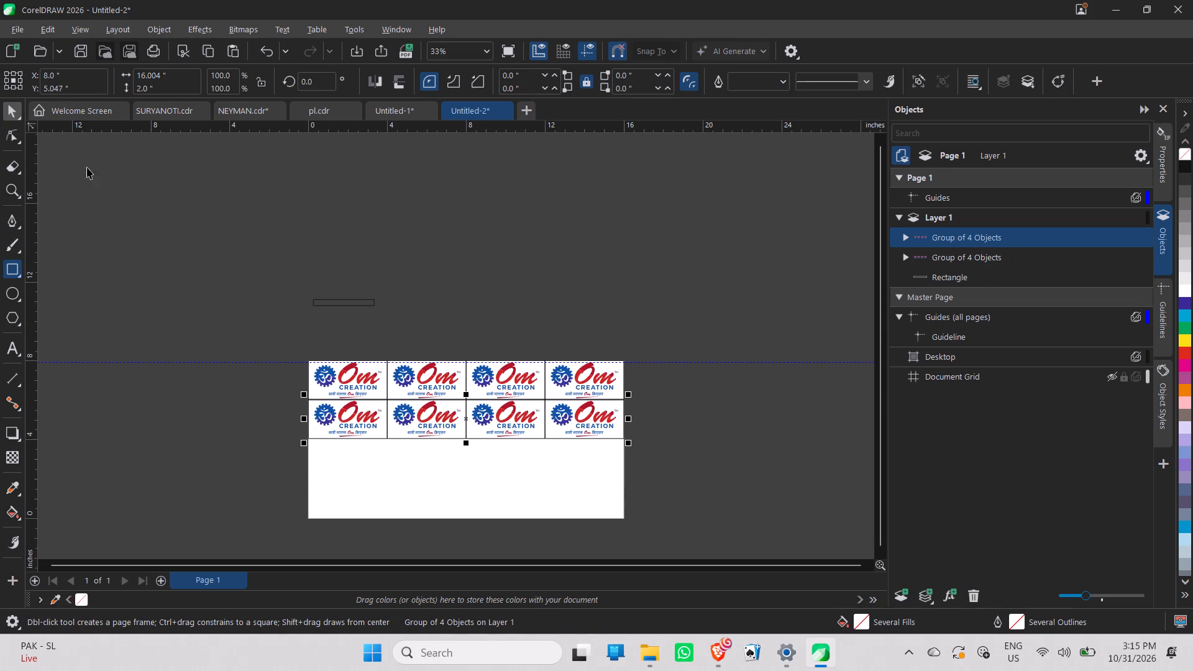
click(94, 168)
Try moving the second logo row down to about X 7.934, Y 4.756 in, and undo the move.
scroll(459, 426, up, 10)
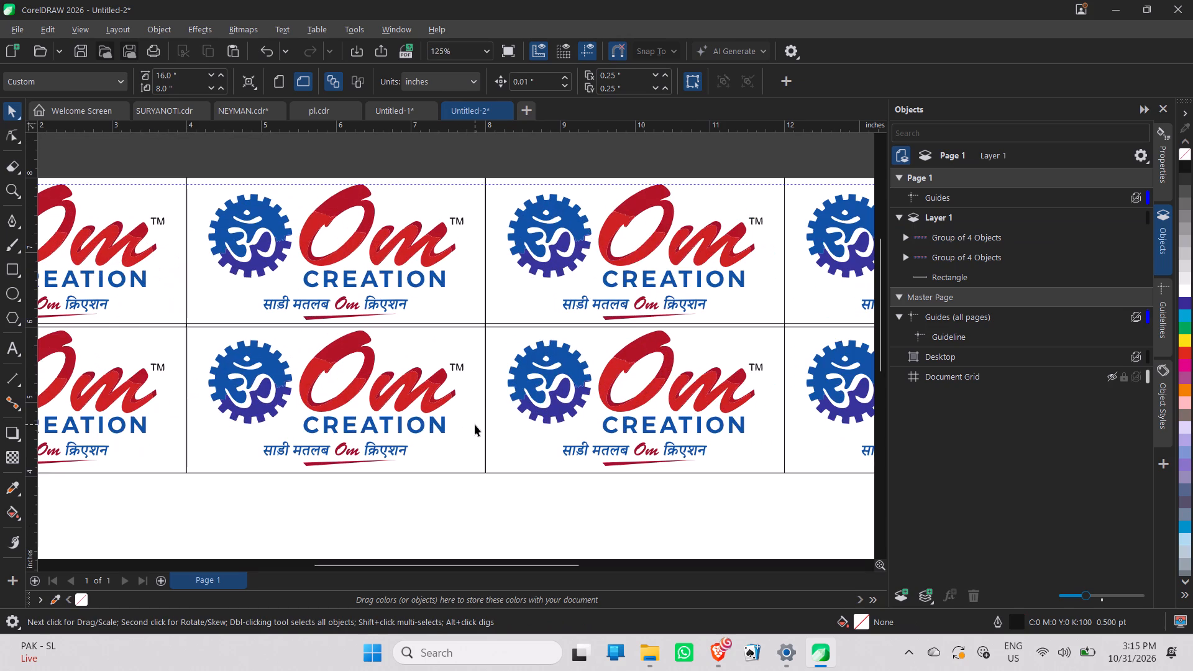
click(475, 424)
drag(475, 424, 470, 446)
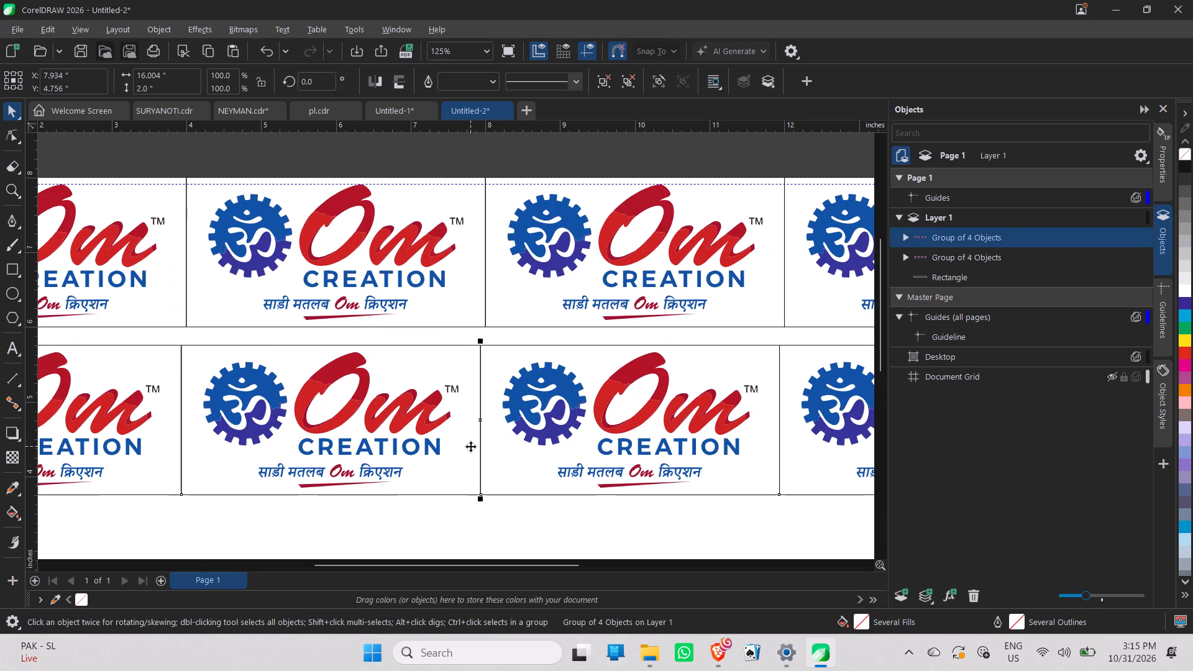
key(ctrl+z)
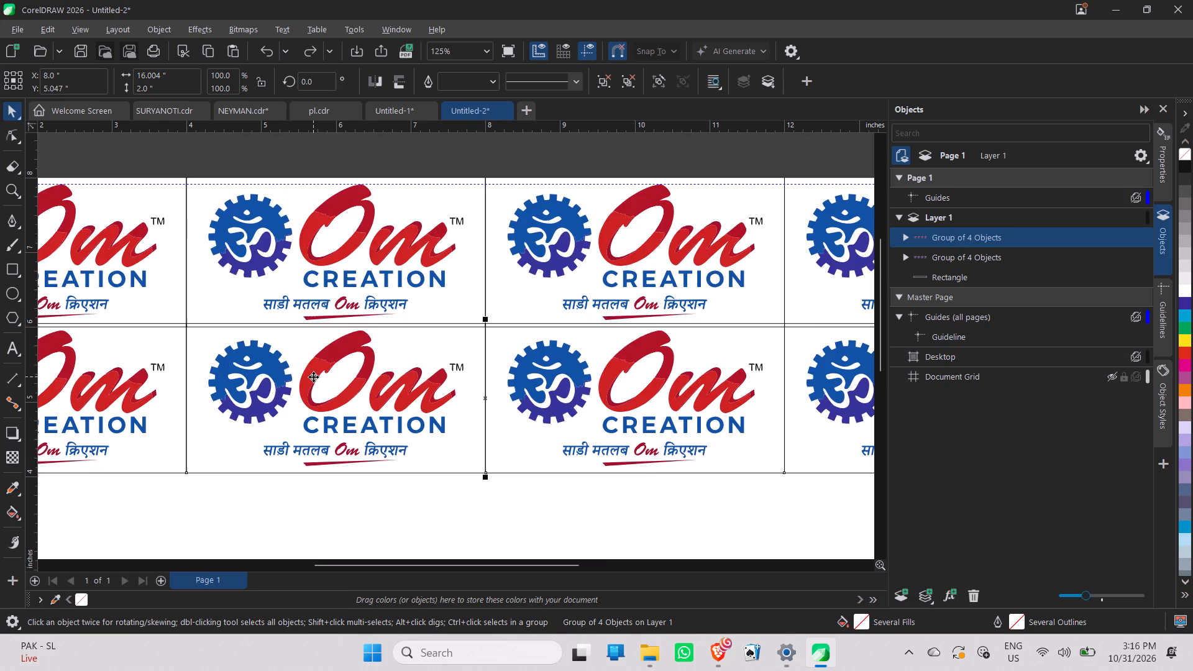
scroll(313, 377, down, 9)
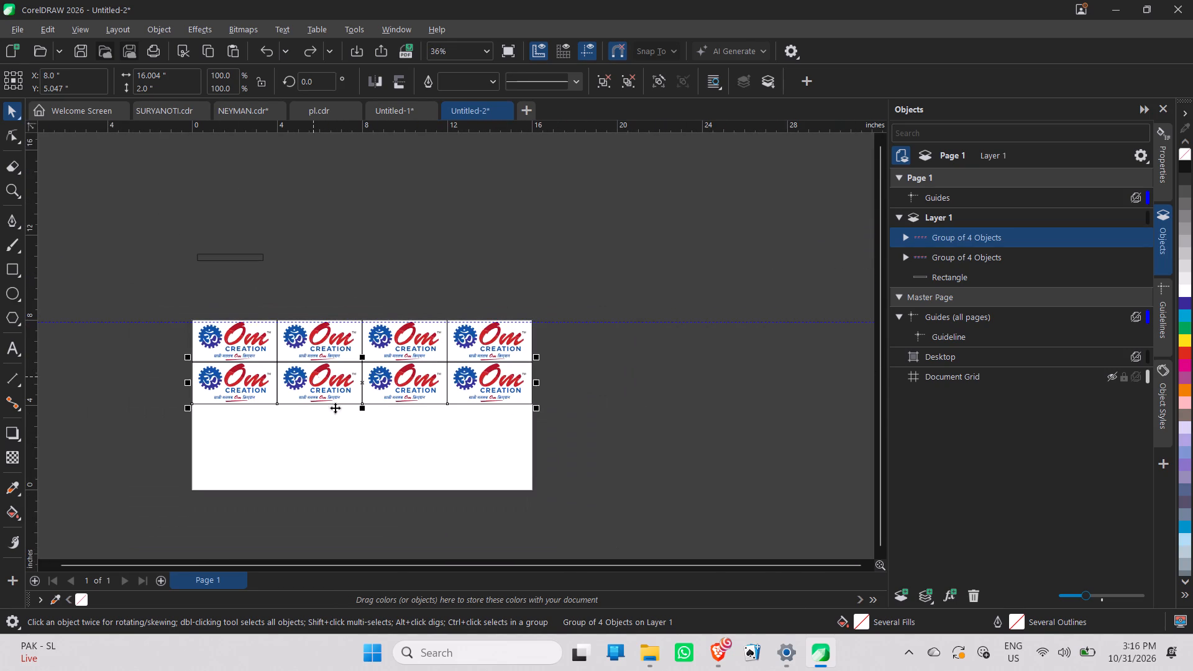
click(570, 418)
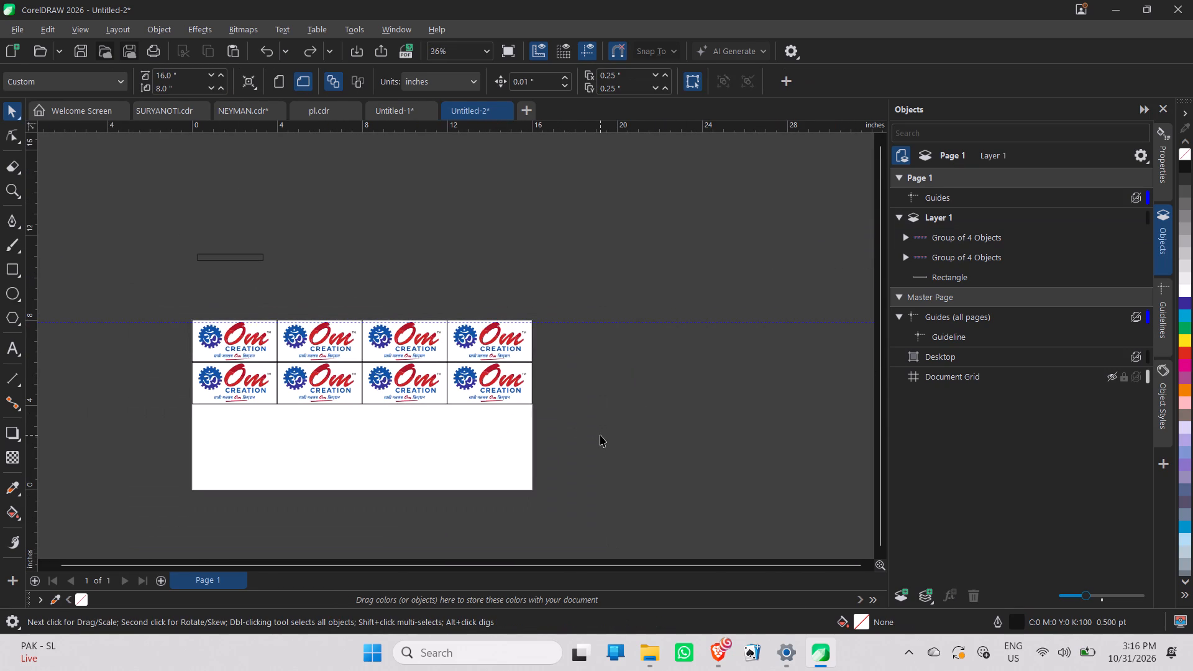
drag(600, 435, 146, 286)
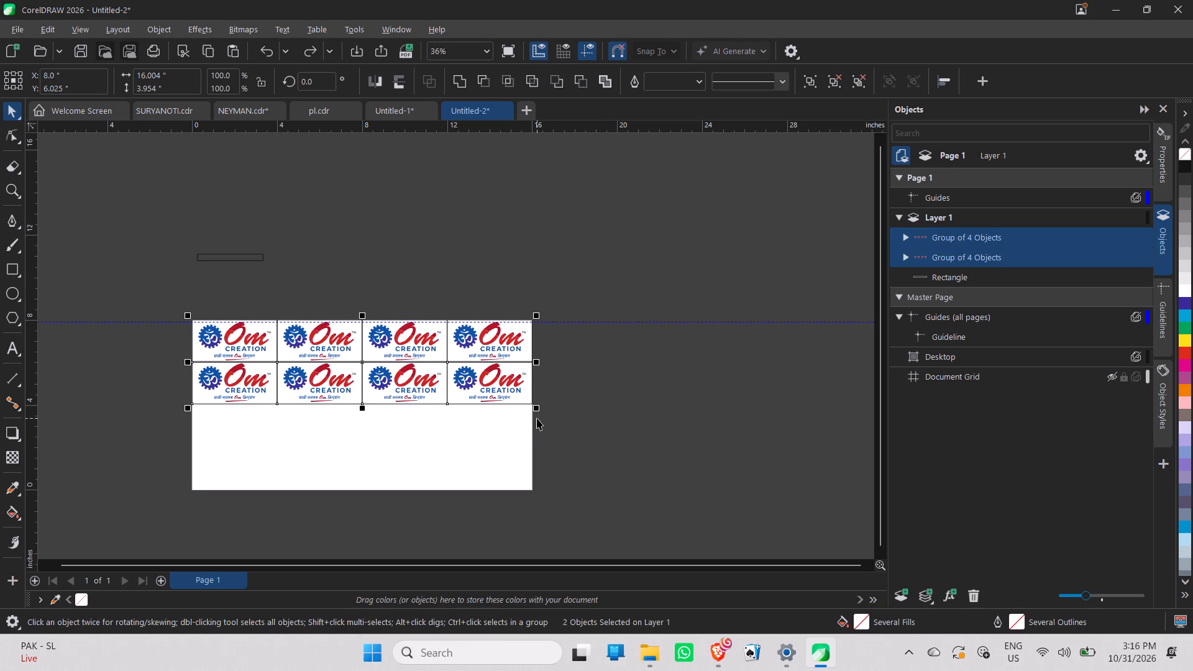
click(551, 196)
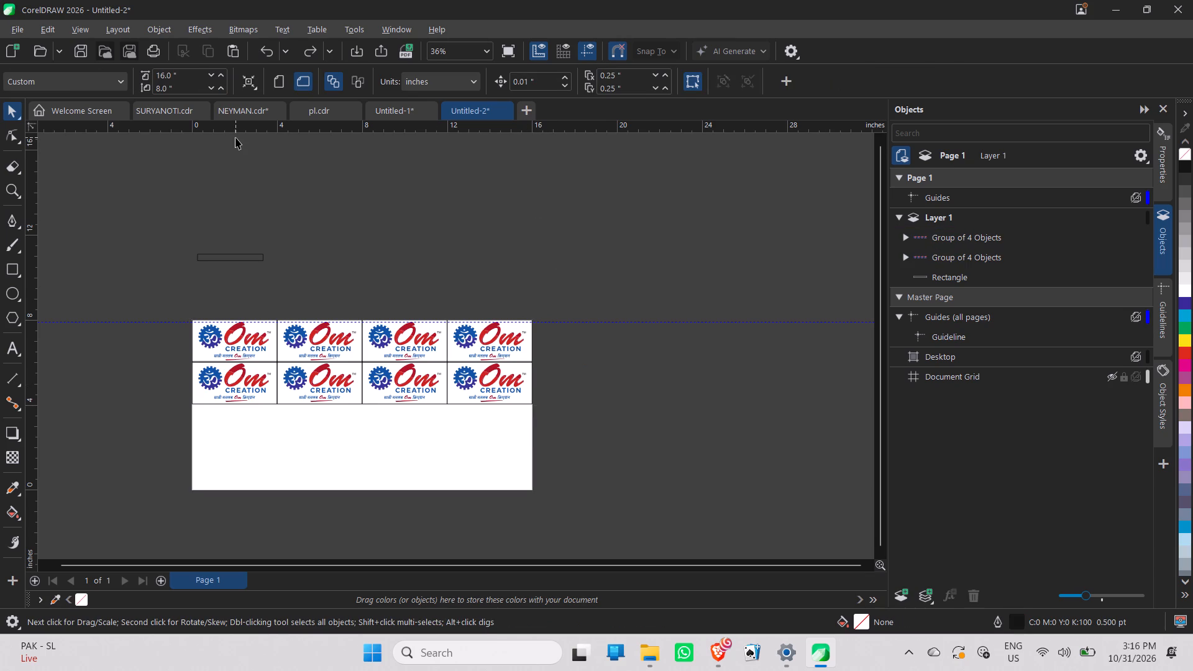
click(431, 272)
Ungroup the second logo row into its four separate framed logos.
click(488, 390)
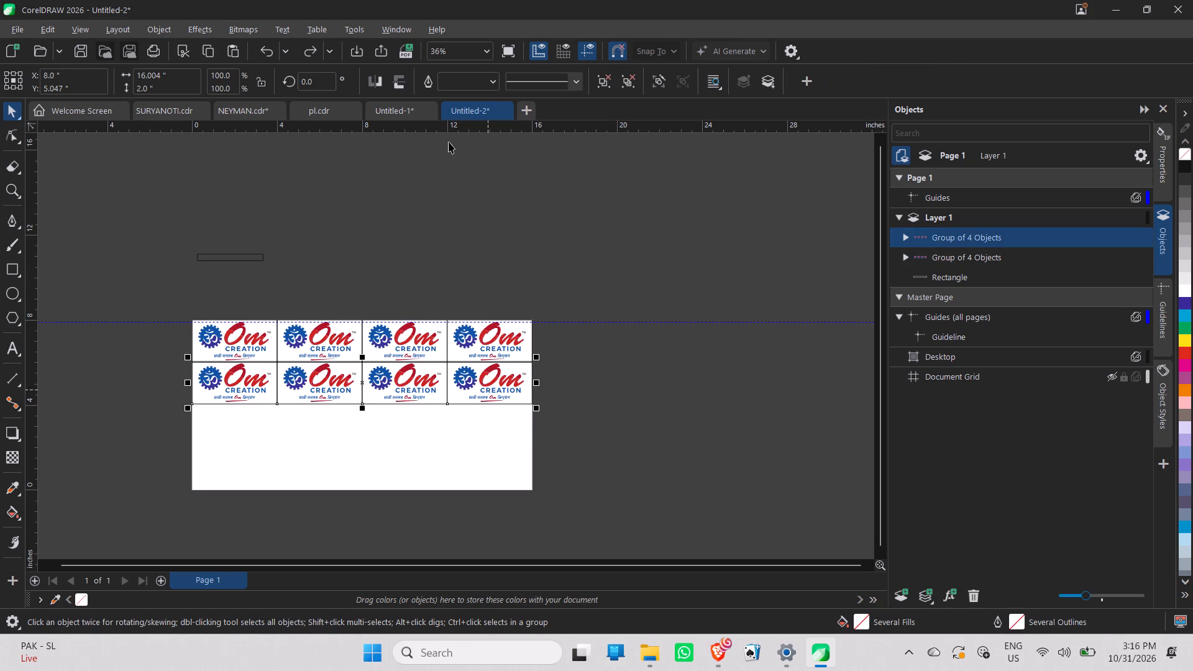
click(601, 80)
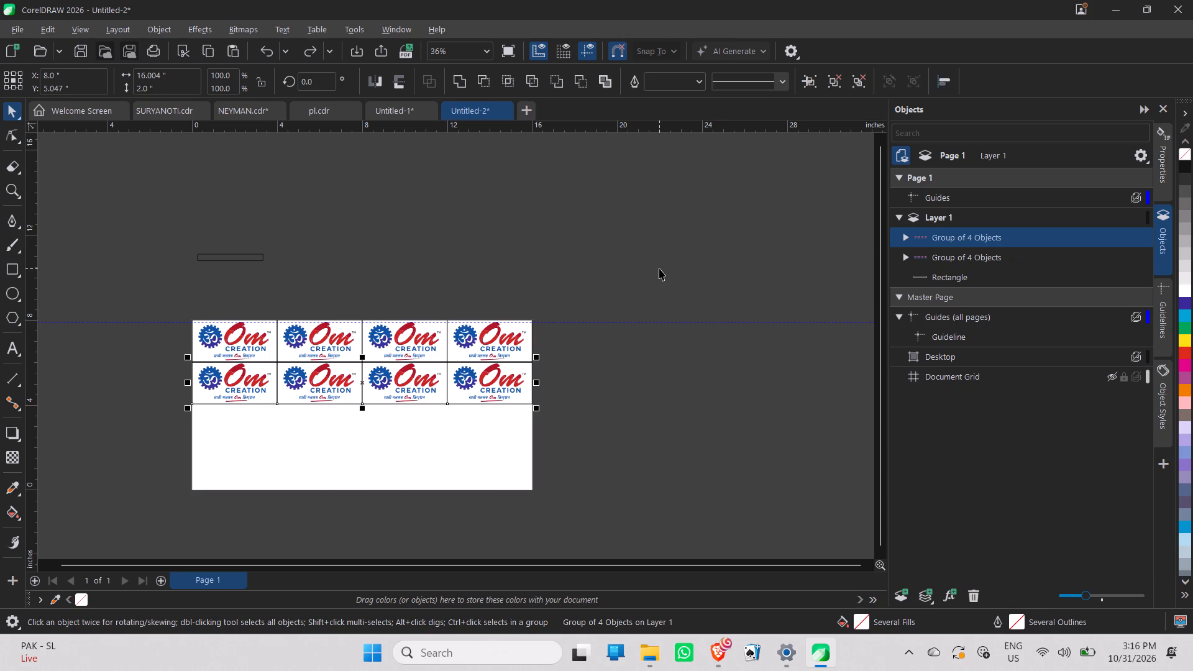
click(659, 268)
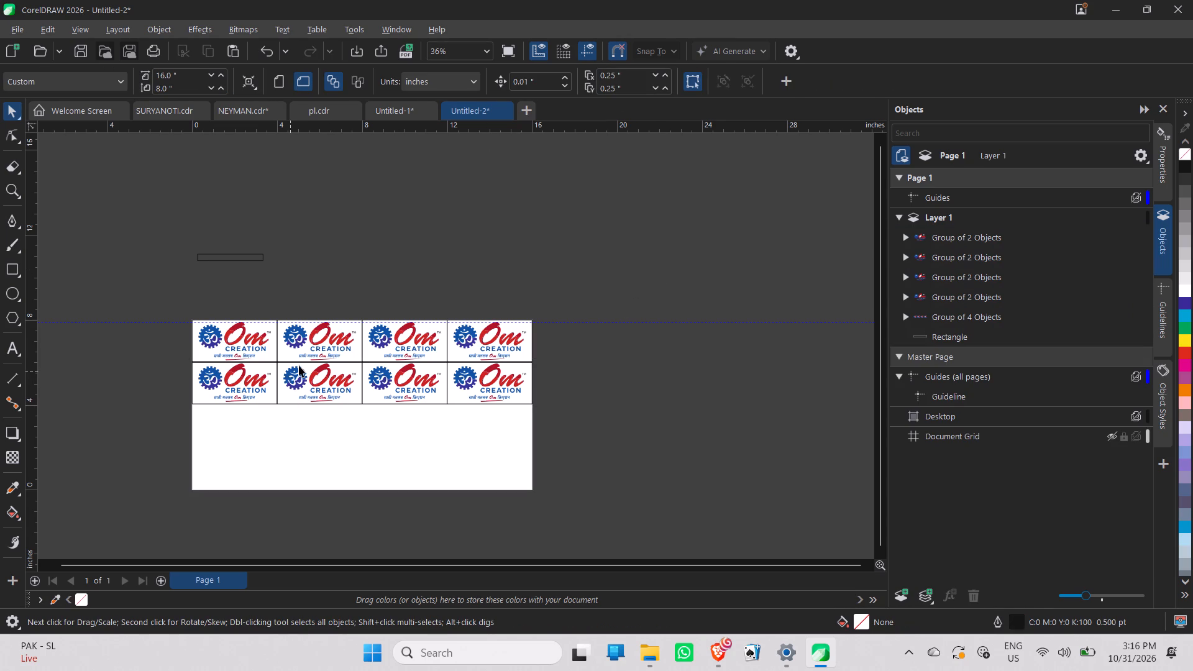
Copy the last framed logo of the second row into the Untitled-1 document and place it near the middle of the page.
click(513, 386)
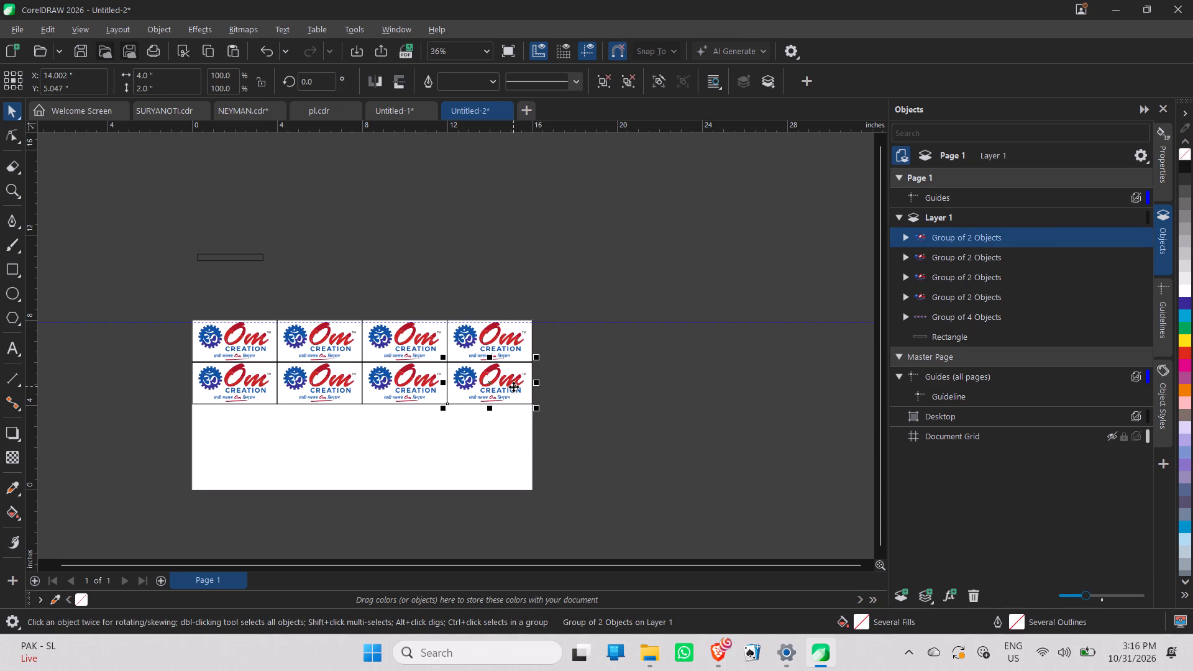
key(ctrl+c)
click(399, 107)
key(ctrl+v)
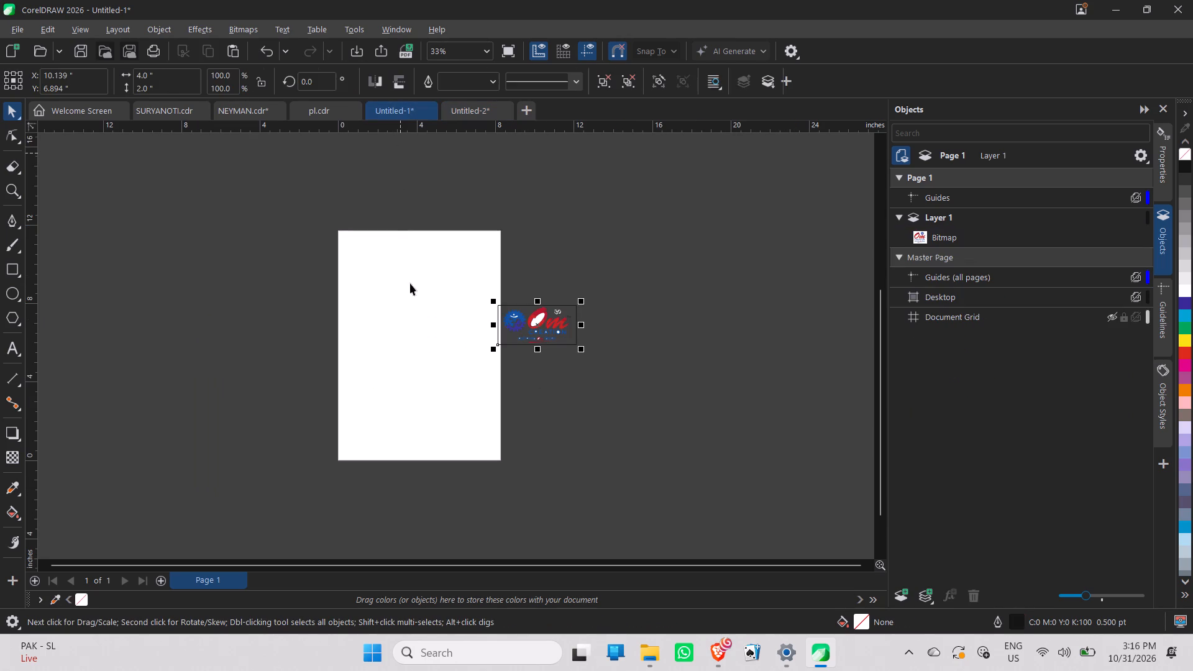
drag(551, 329, 445, 335)
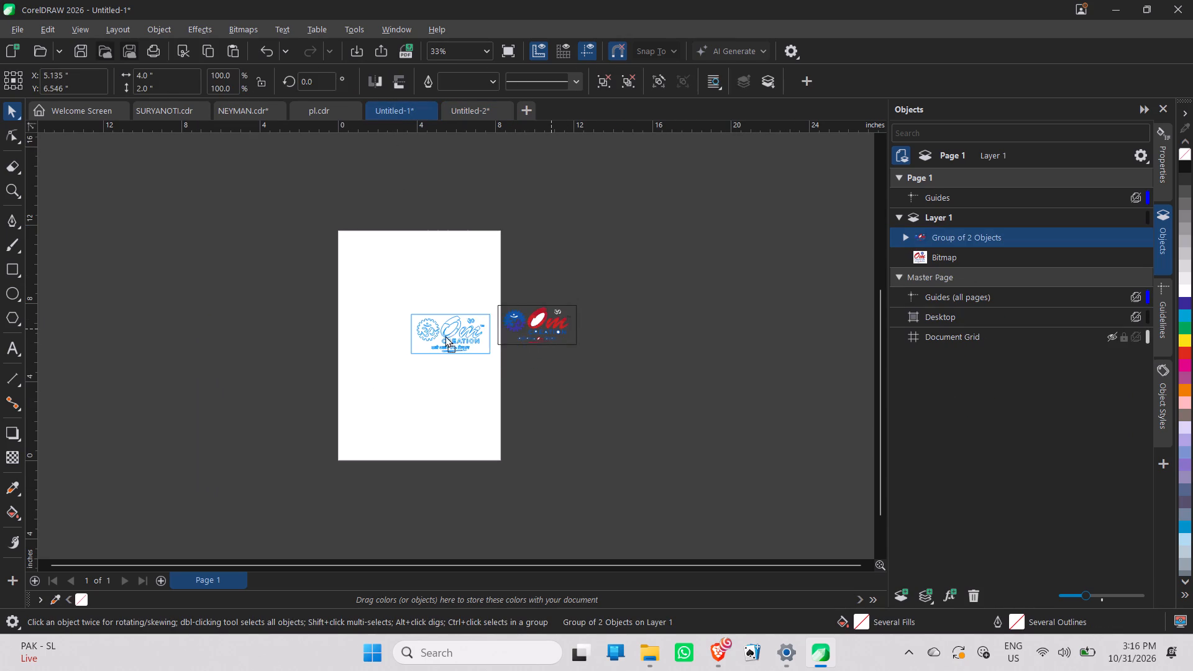
drag(445, 335, 438, 337)
click(528, 264)
Save the single-logo drawing as om in CDR format in the 4 color folder inside whit pariics.
key(ctrl+s)
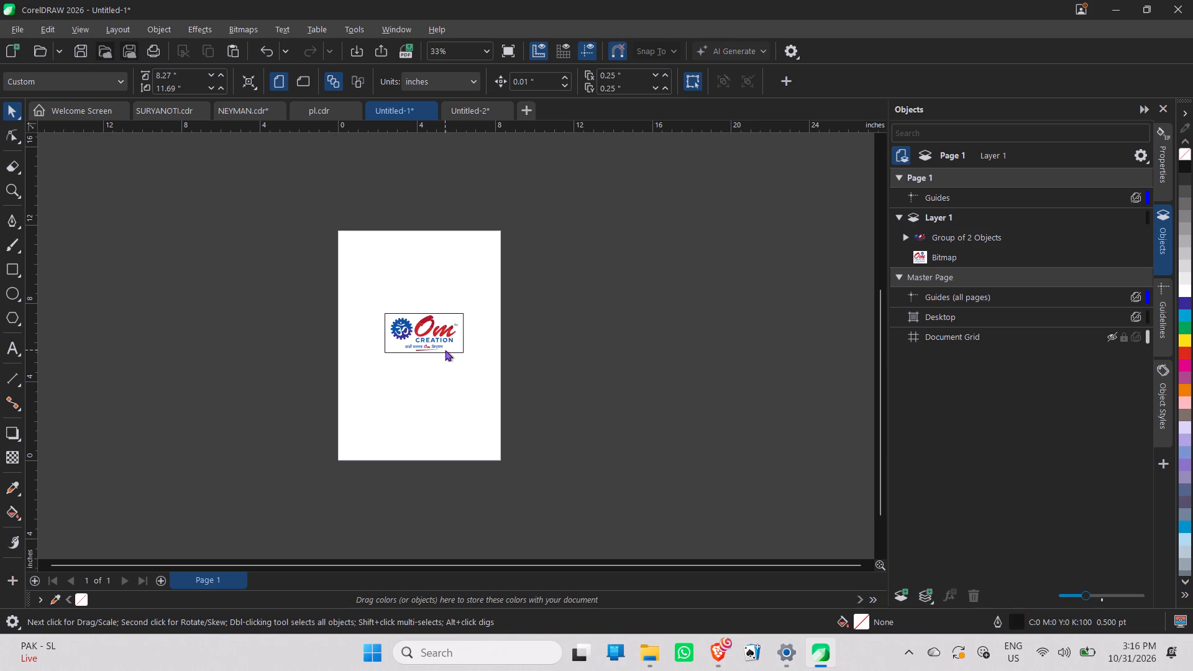
right_click(426, 668)
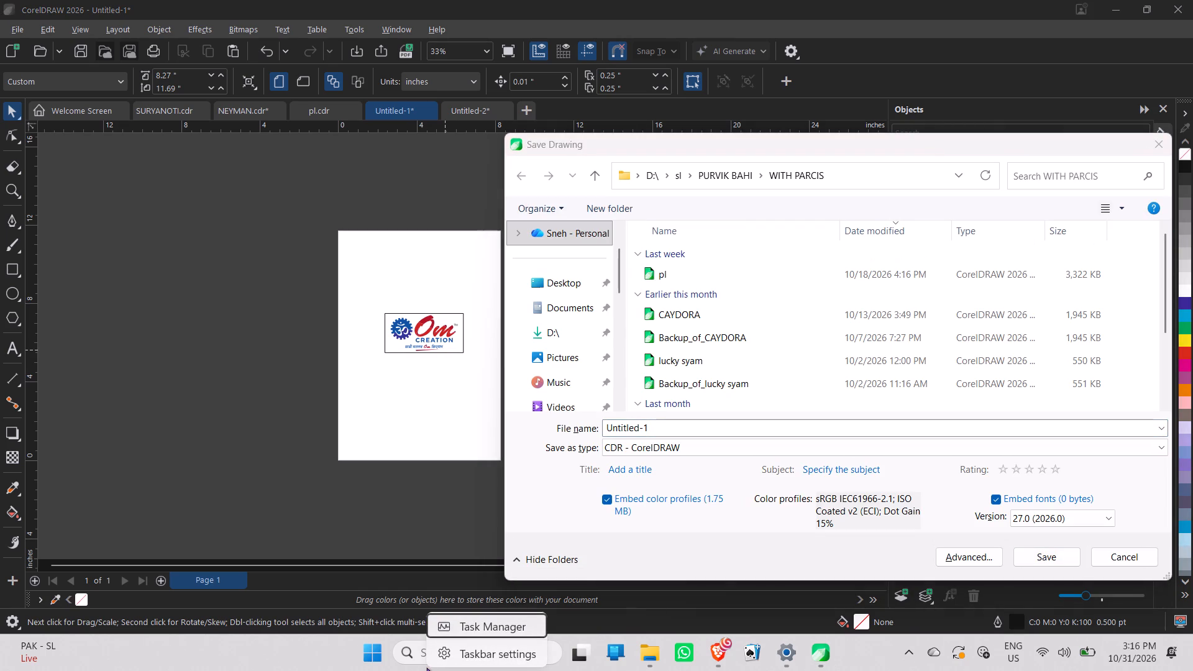
click(601, 168)
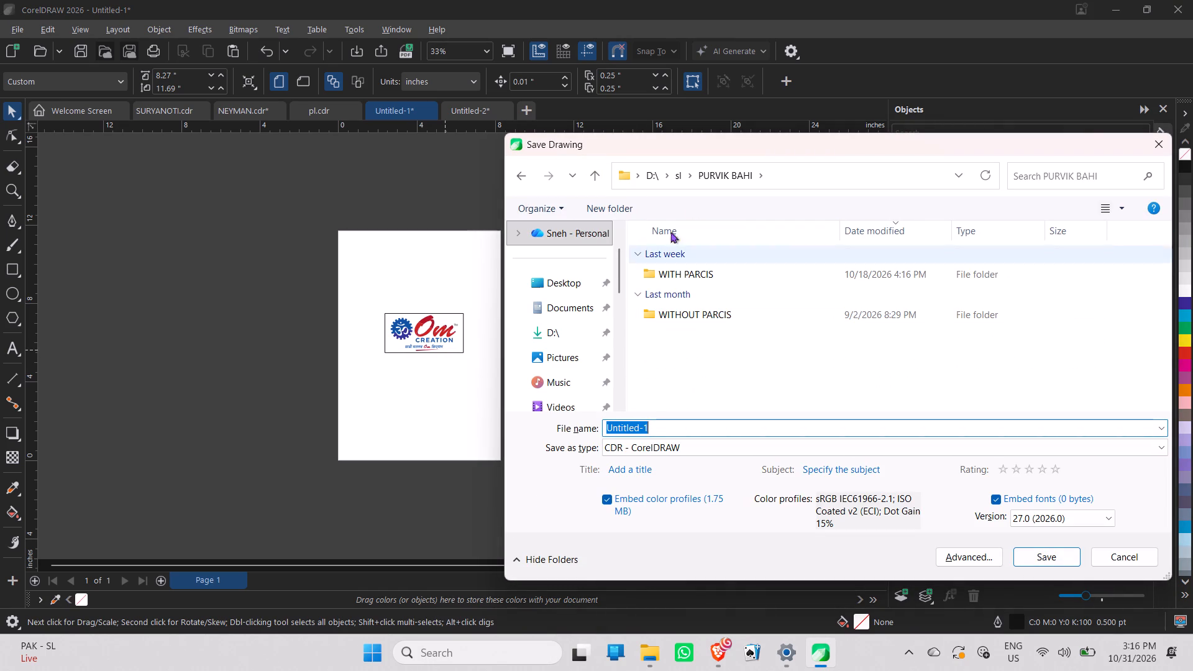
click(605, 171)
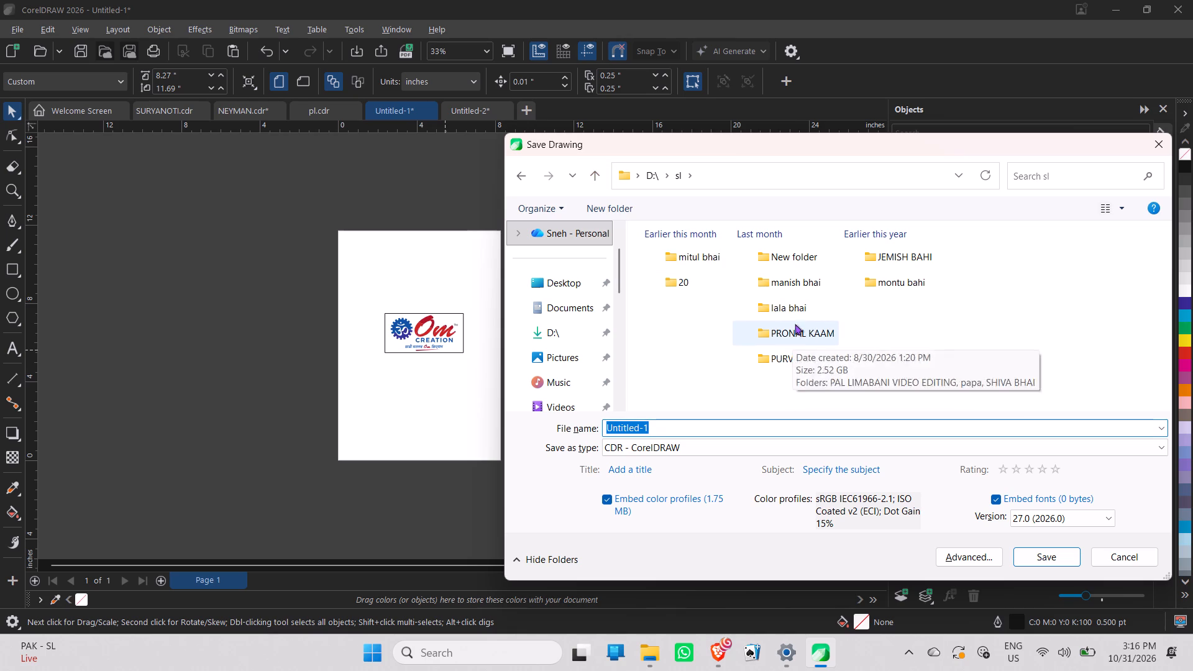
triple_click(894, 276)
click(894, 276)
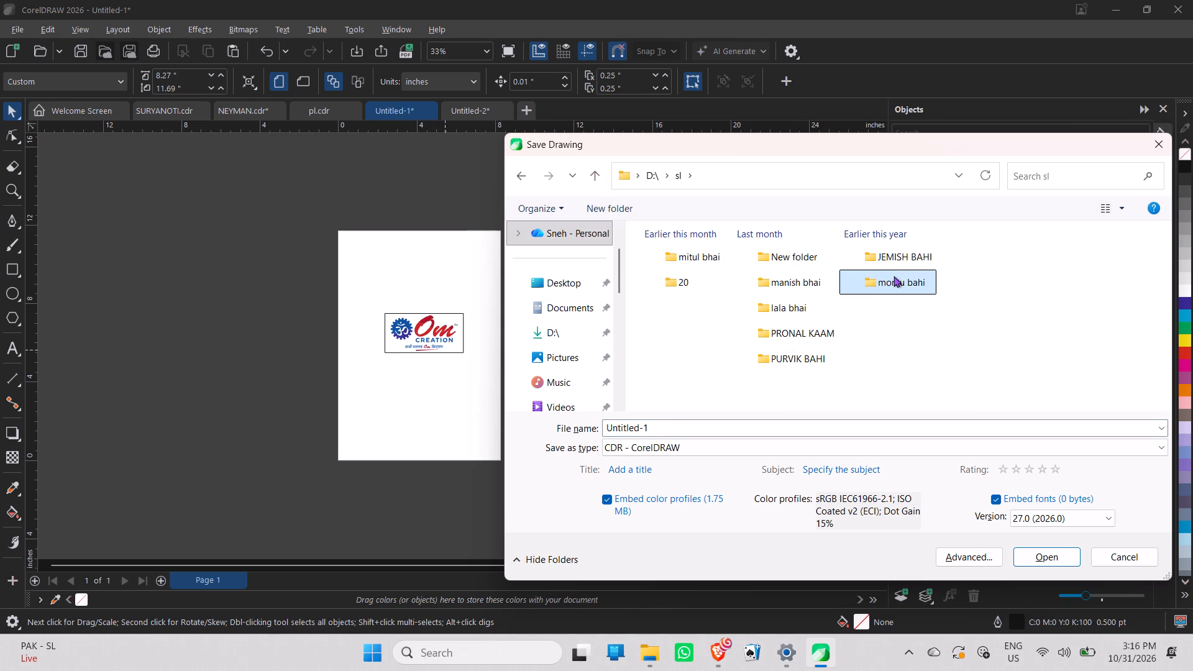
click(916, 306)
double_click(854, 290)
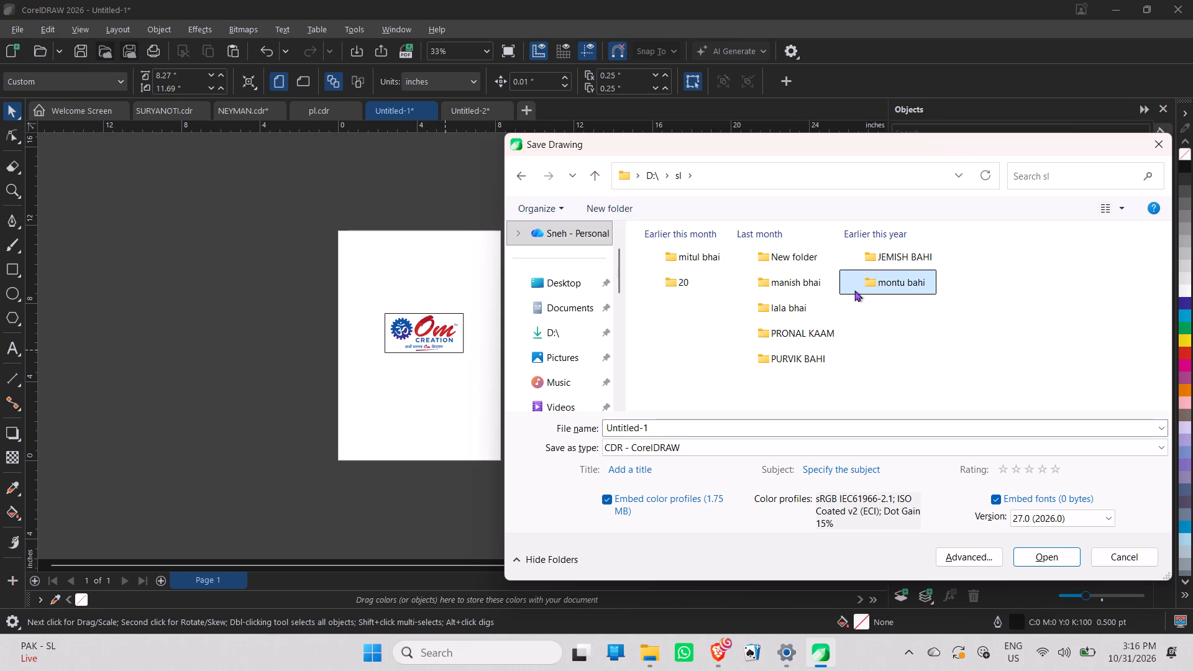
triple_click(854, 290)
double_click(710, 272)
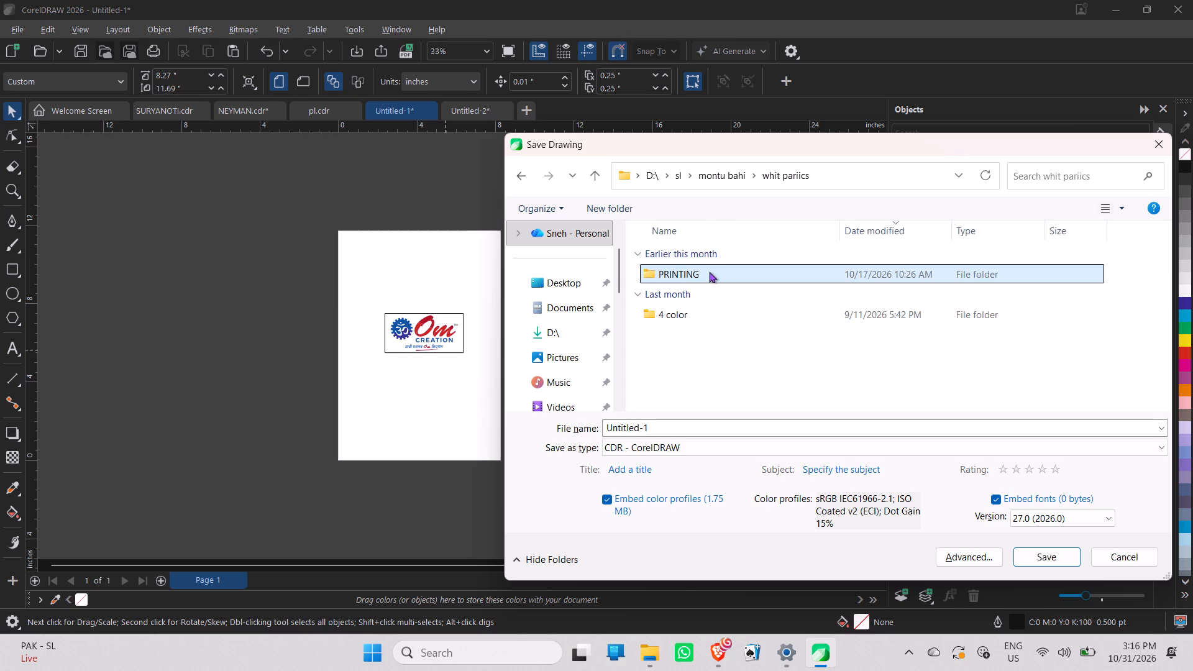
double_click(723, 314)
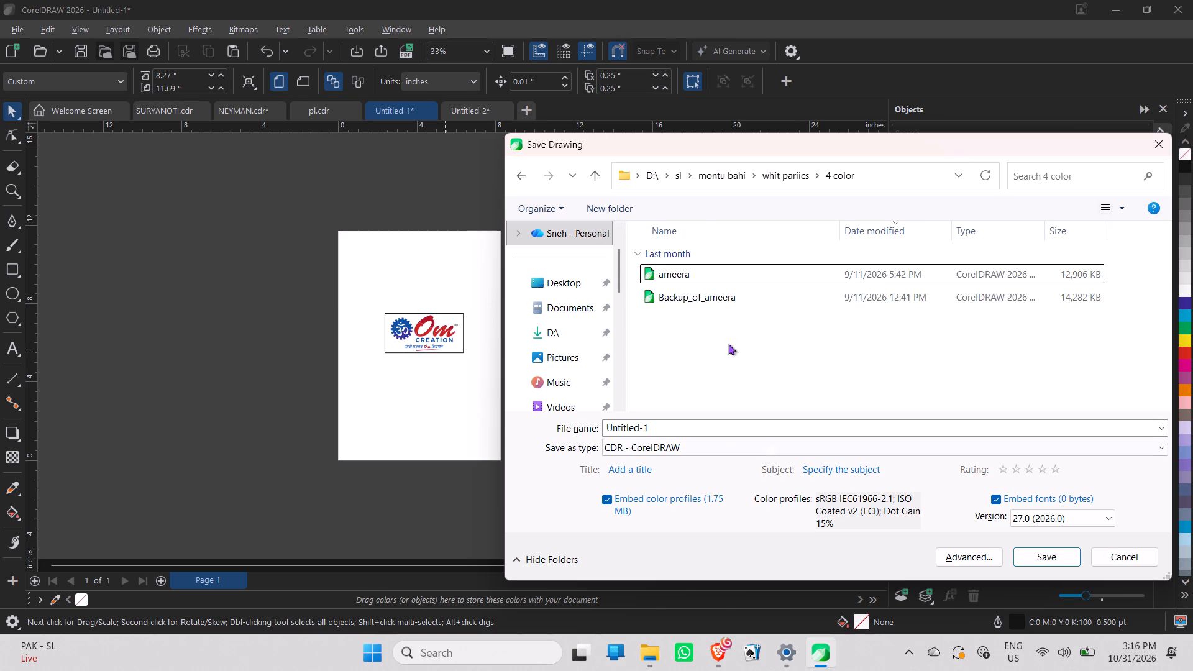
drag(680, 427, 511, 473)
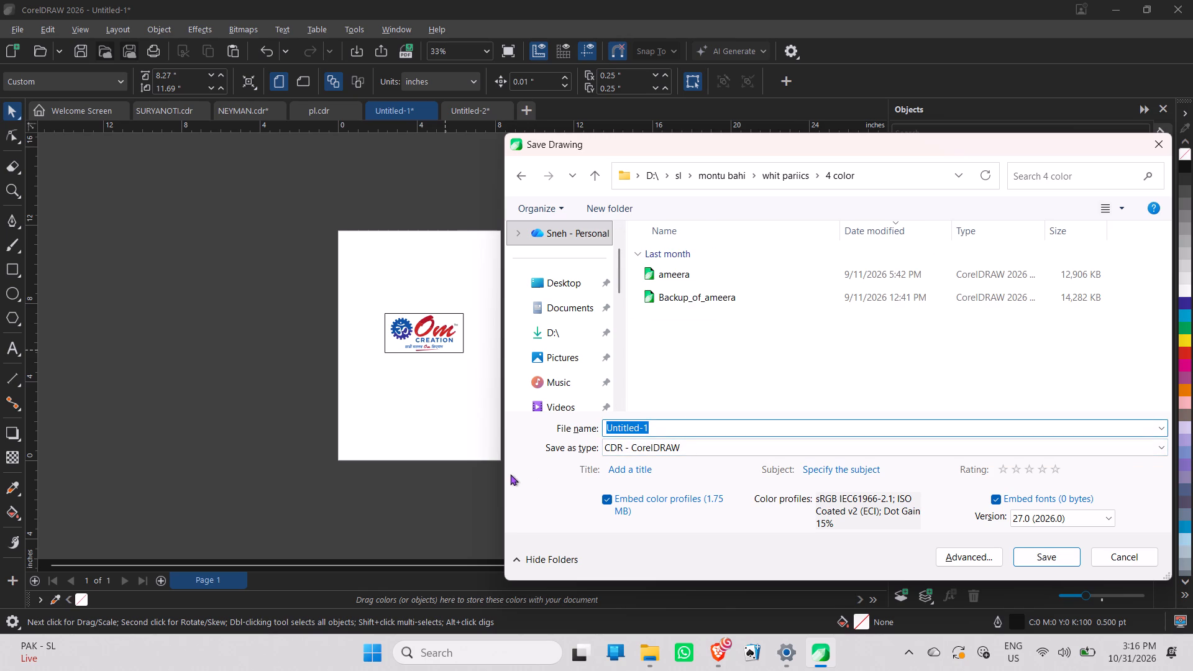
key(BackSpace)
text(om)
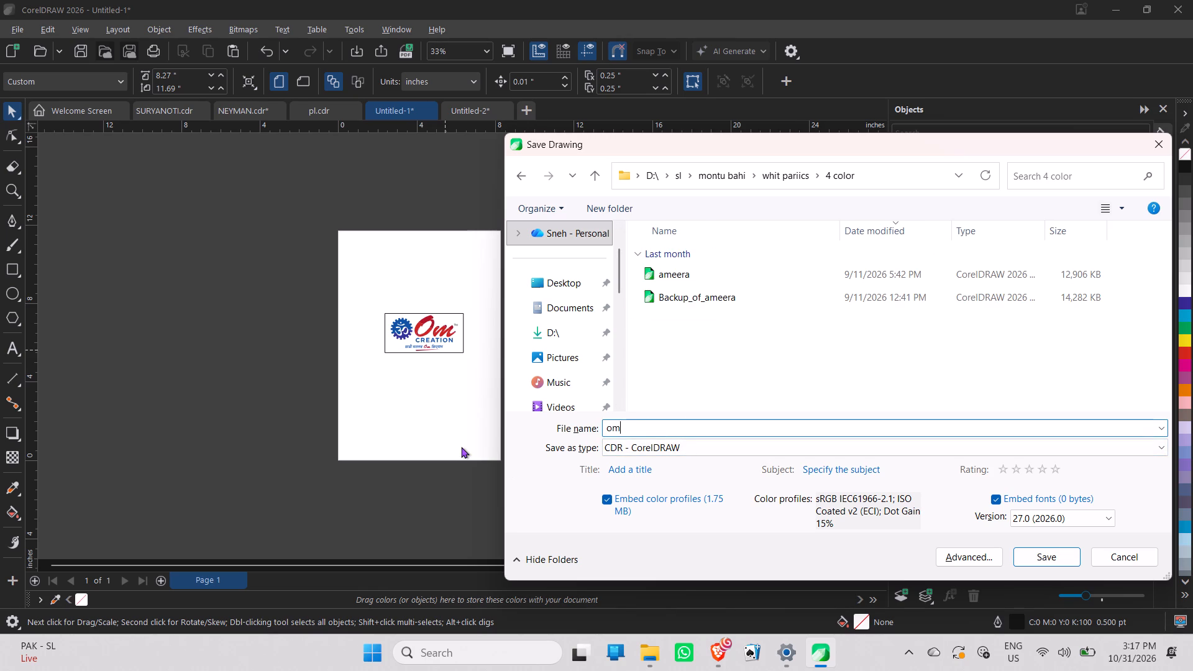
key(space)
key(Return)
right_drag(461, 447, 1192, 670)
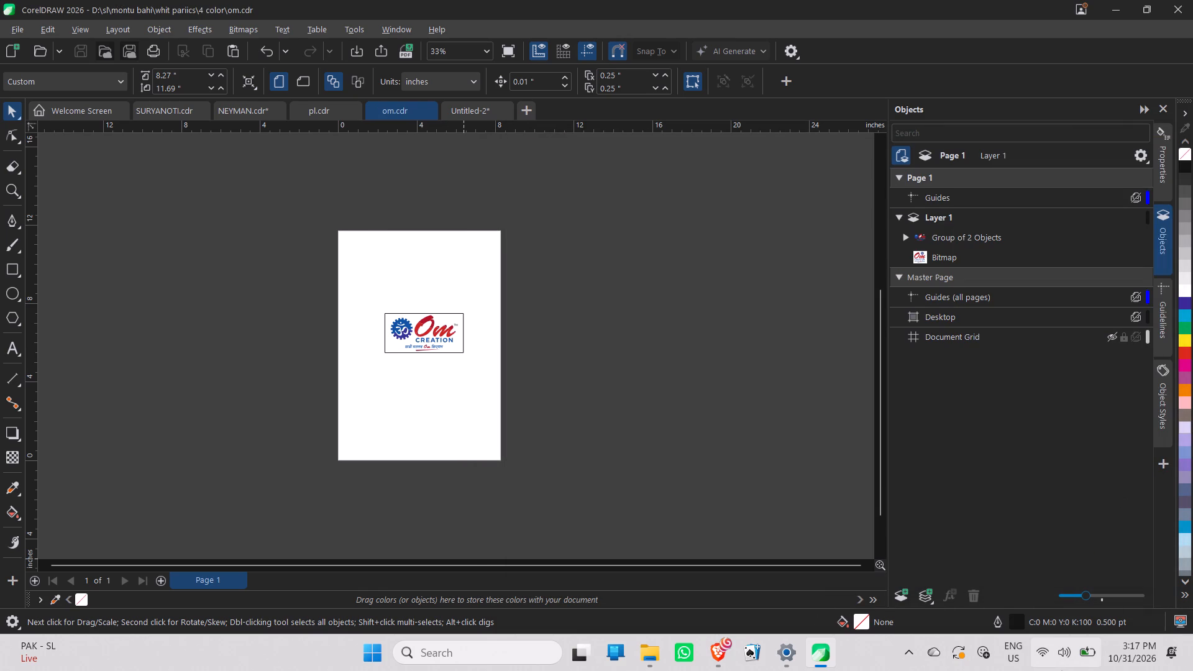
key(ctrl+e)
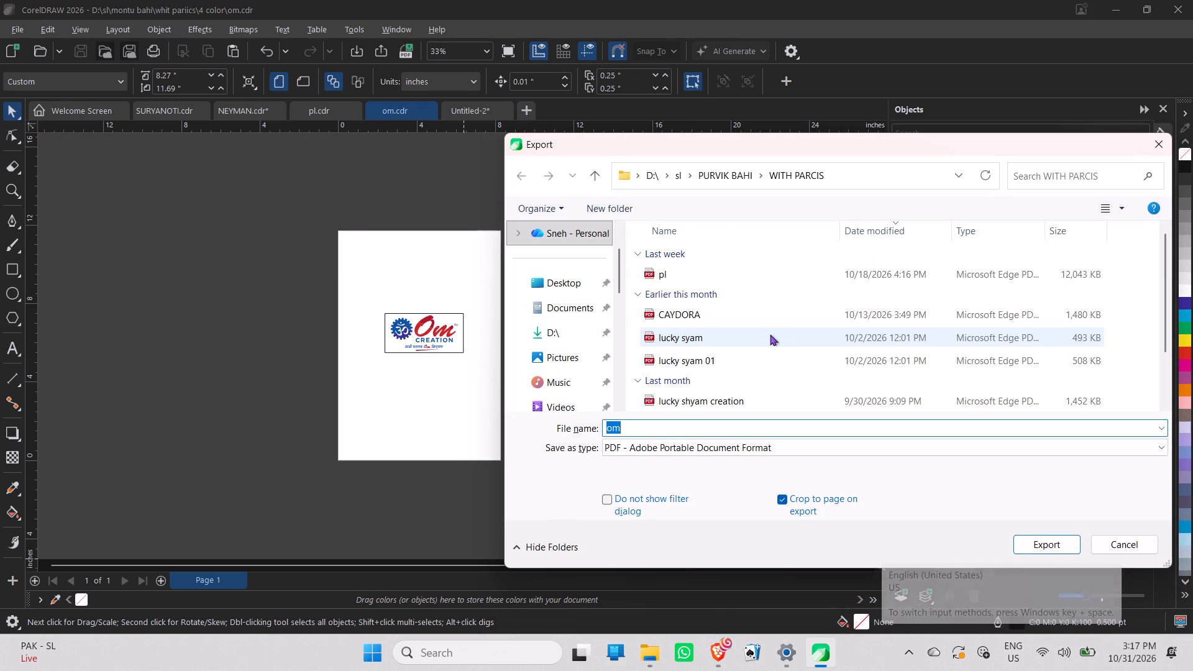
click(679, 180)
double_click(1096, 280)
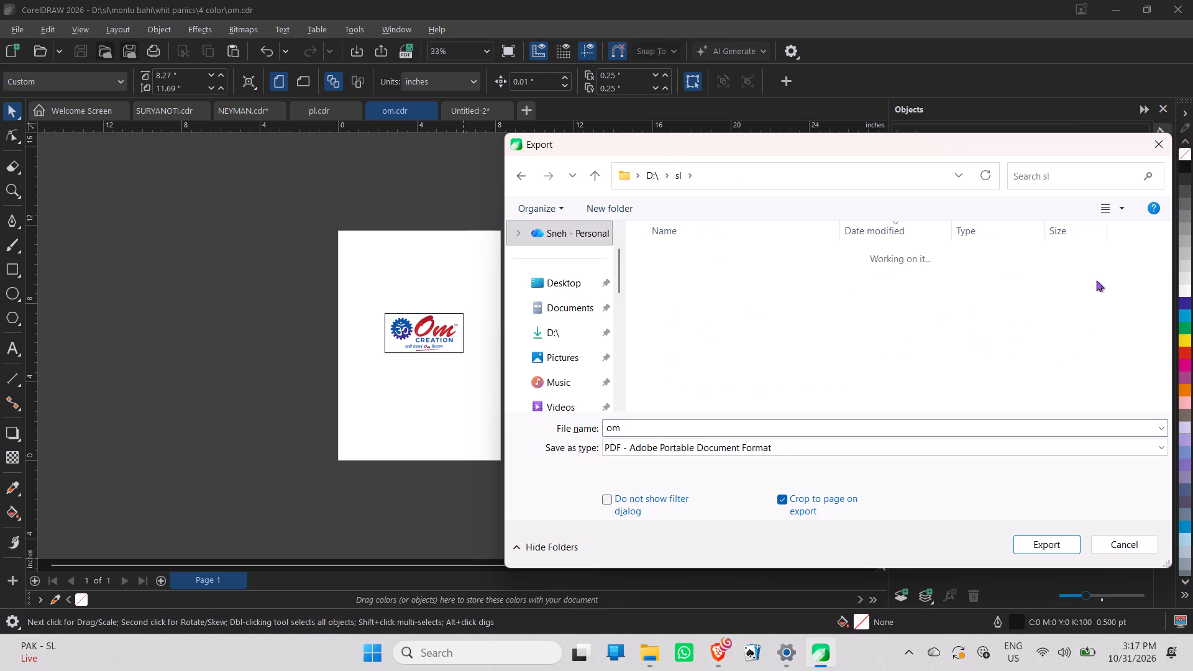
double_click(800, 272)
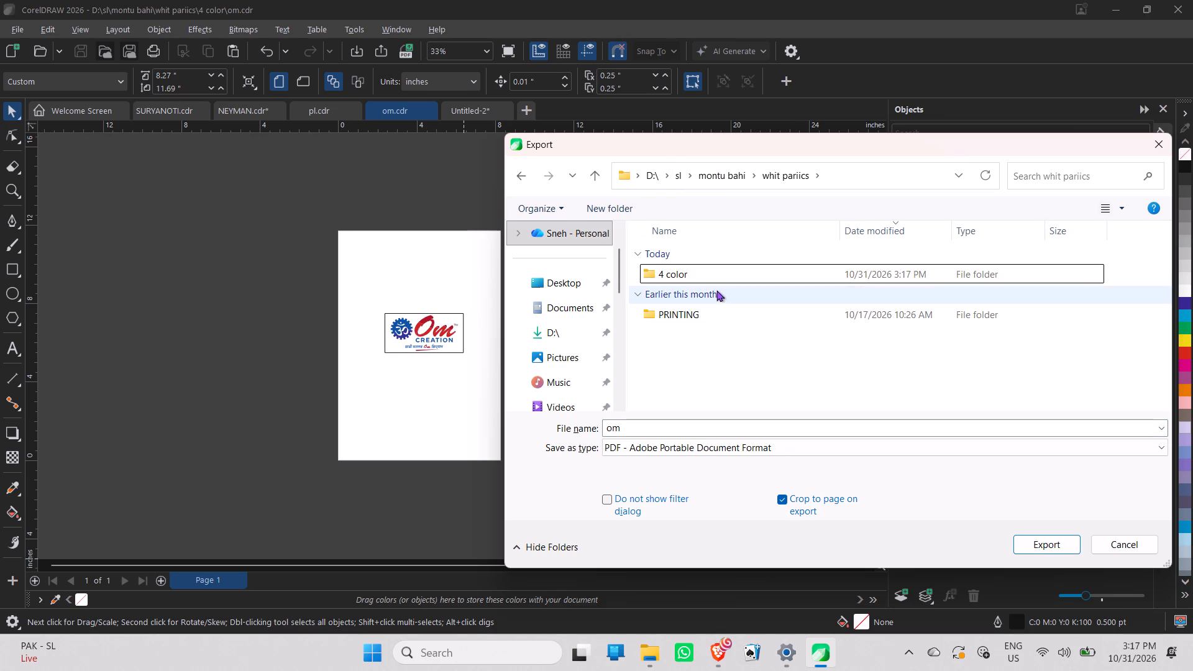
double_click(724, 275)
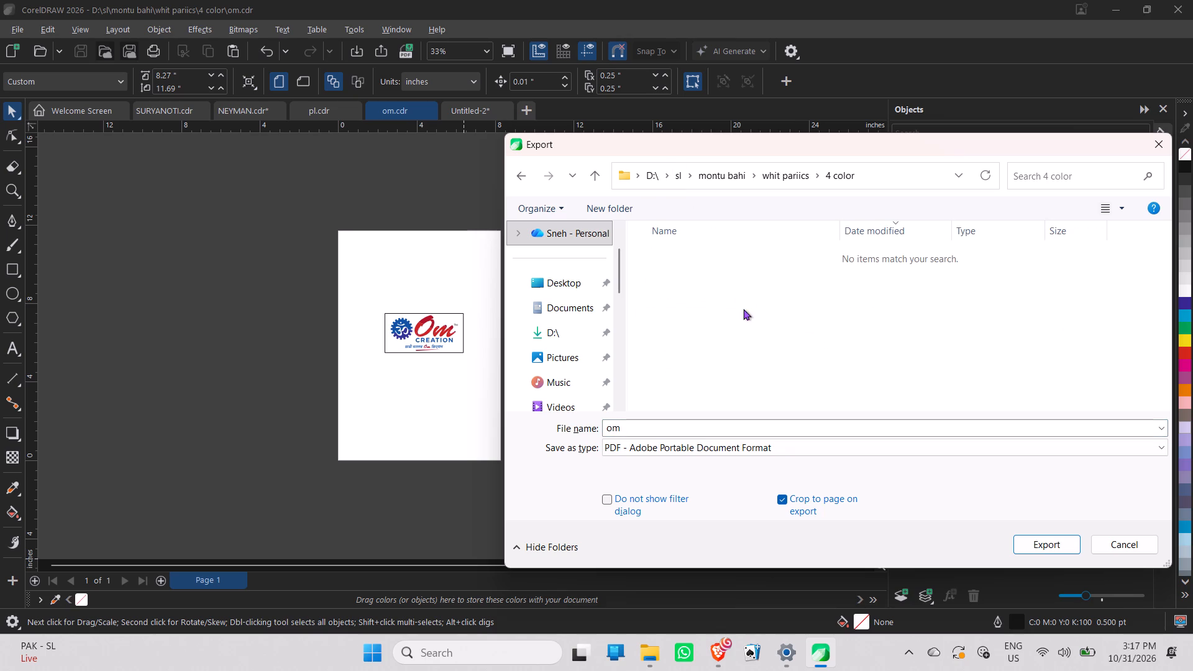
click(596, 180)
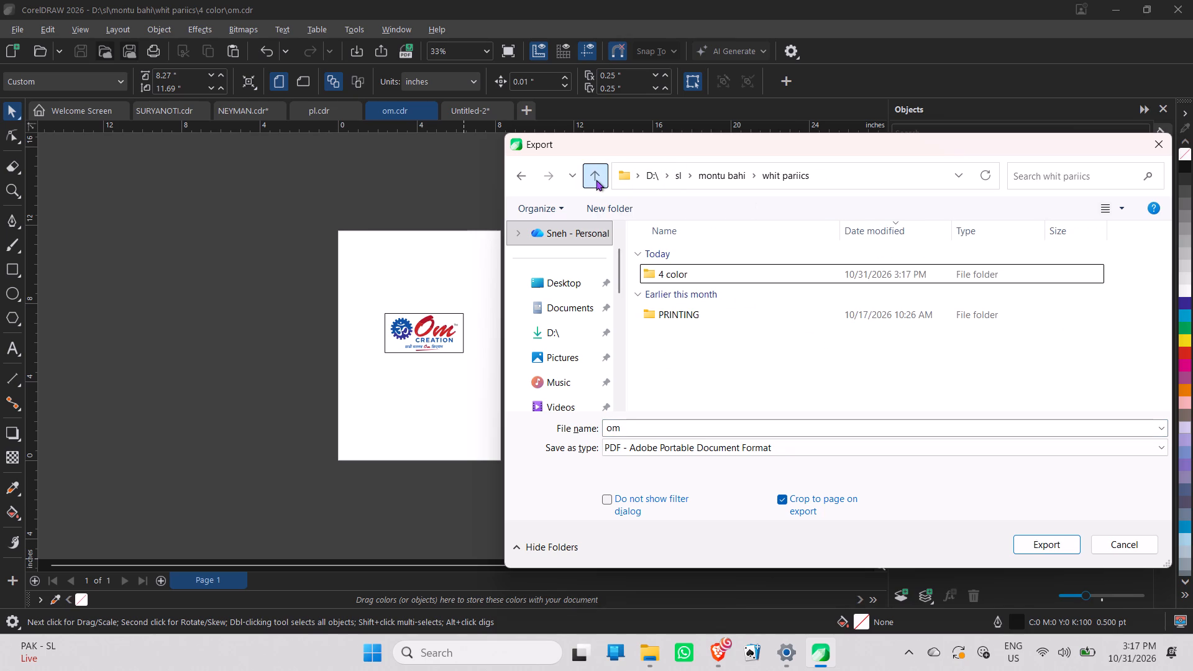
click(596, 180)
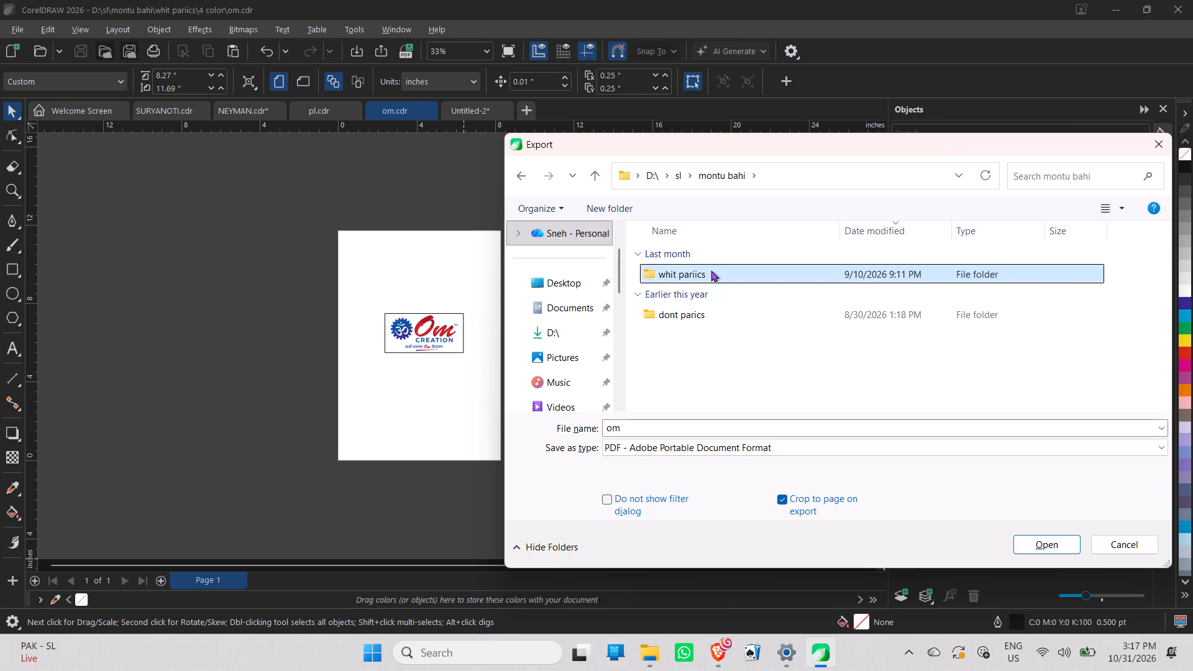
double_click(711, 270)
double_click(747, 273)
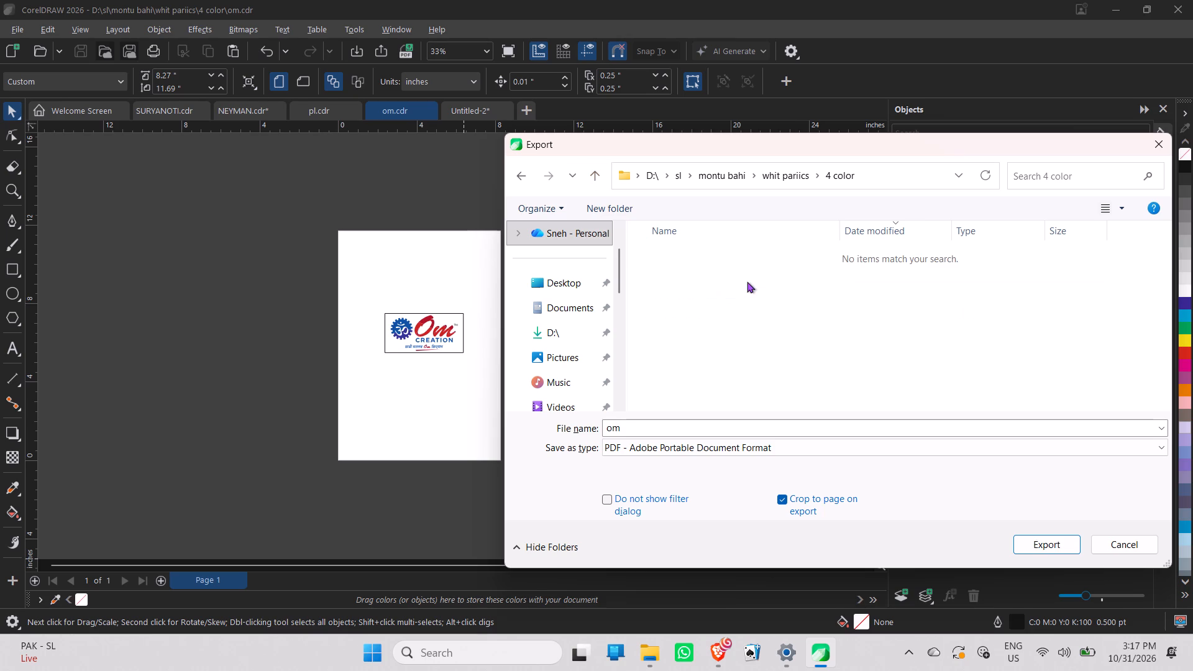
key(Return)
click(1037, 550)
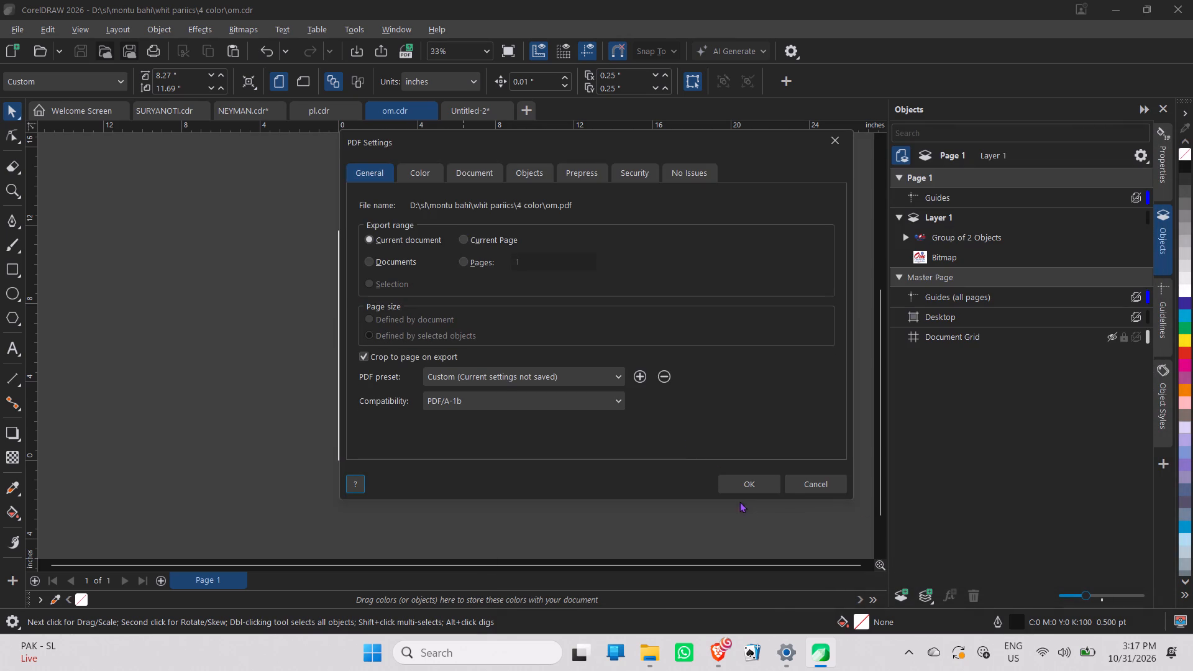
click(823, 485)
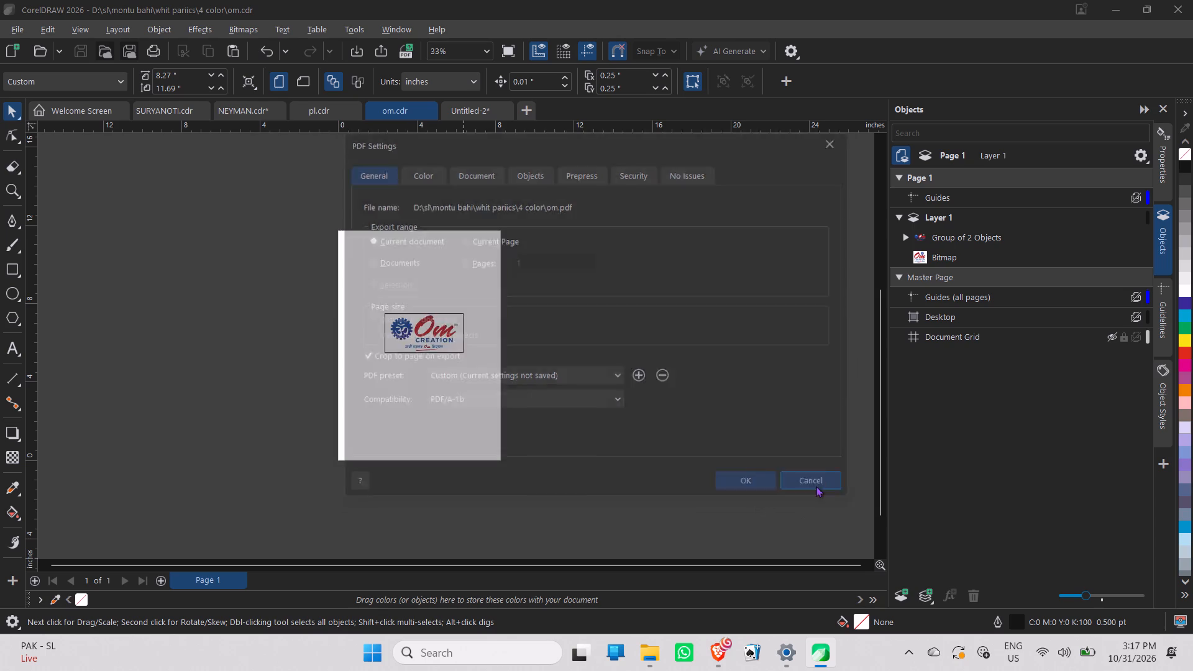
Save the drawing and export it as a JPEG bitmap named om into the 4 color folder.
key(ctrl+s)
key(ctrl+e)
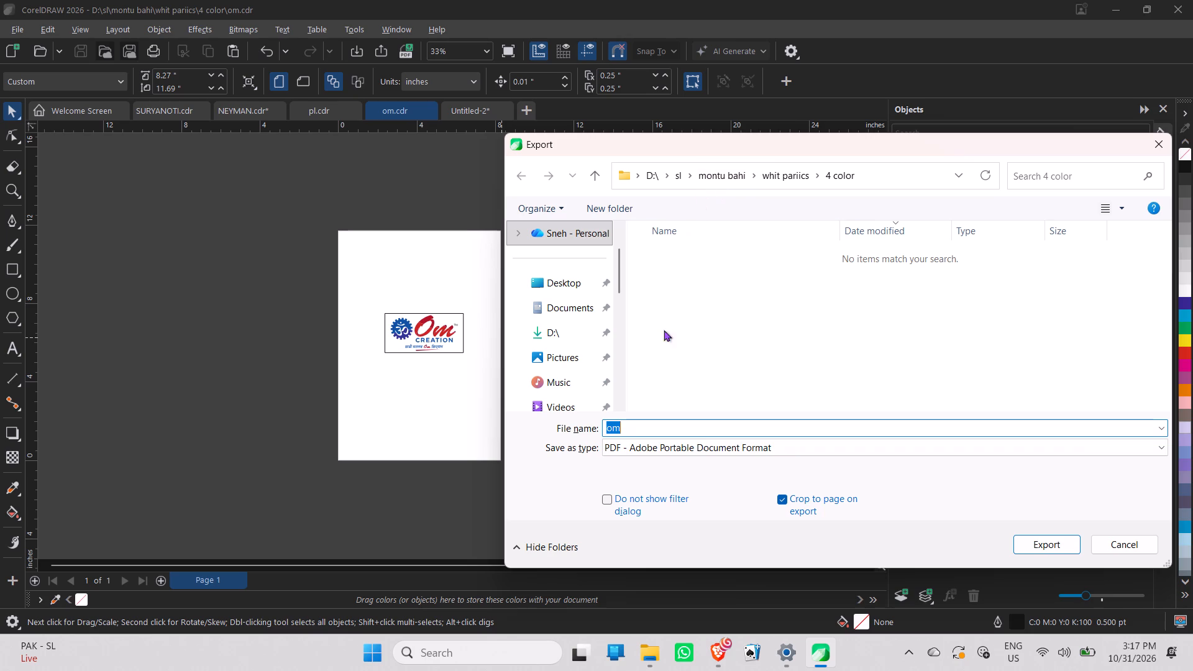
click(639, 454)
click(704, 80)
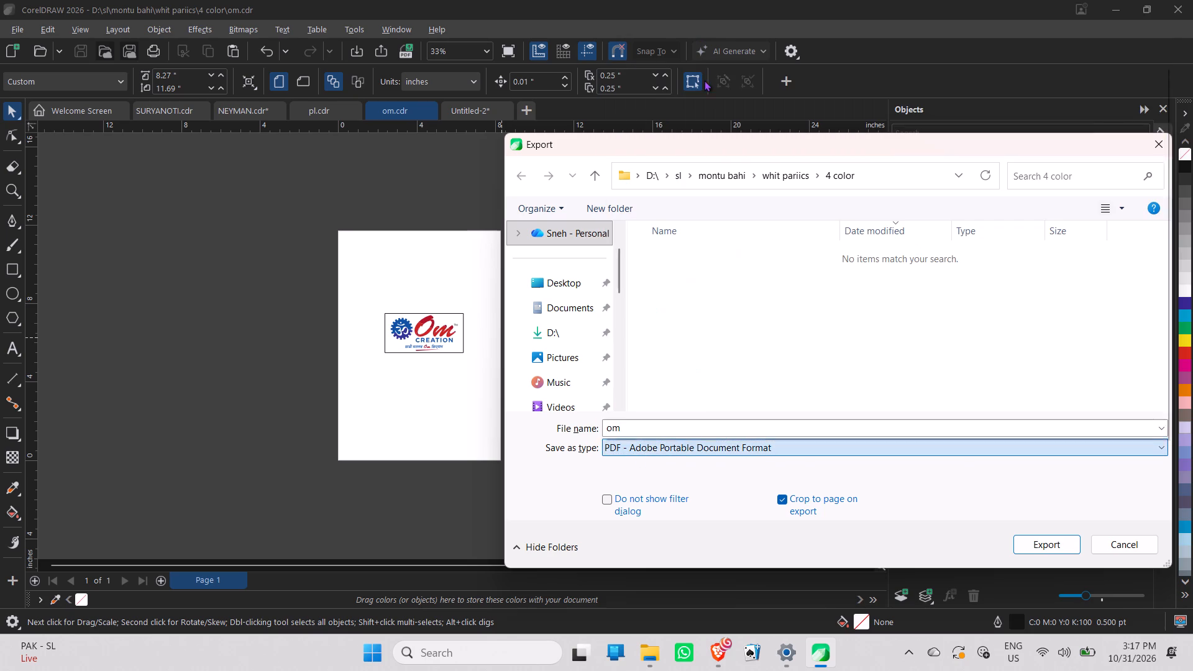
click(1041, 545)
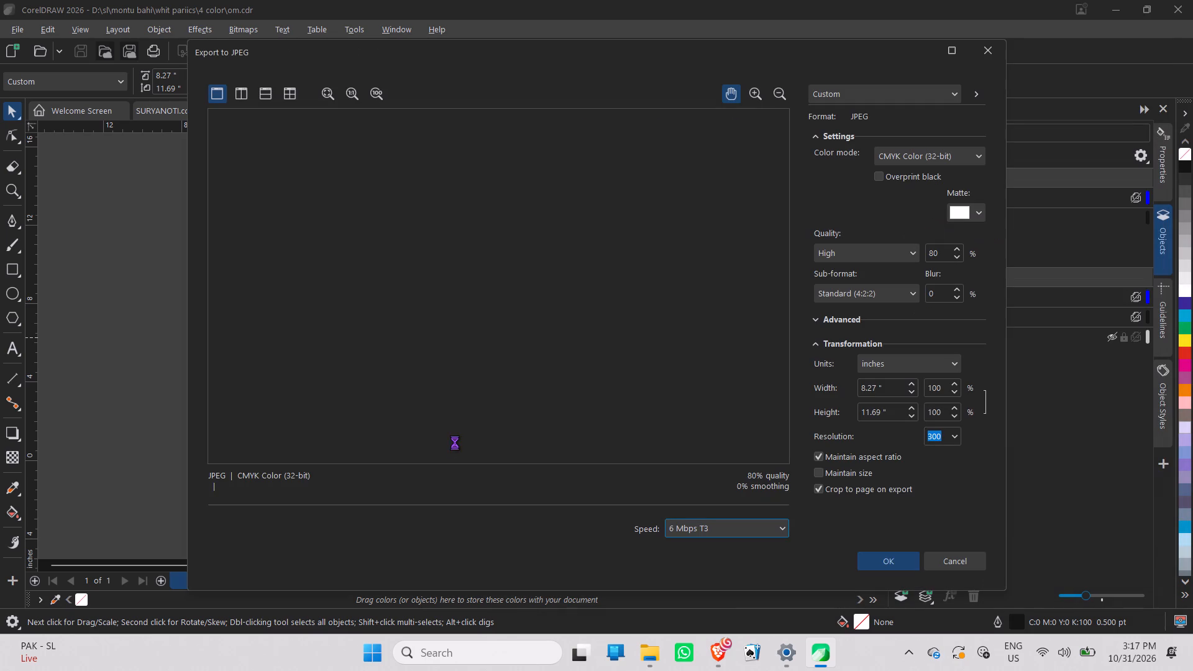
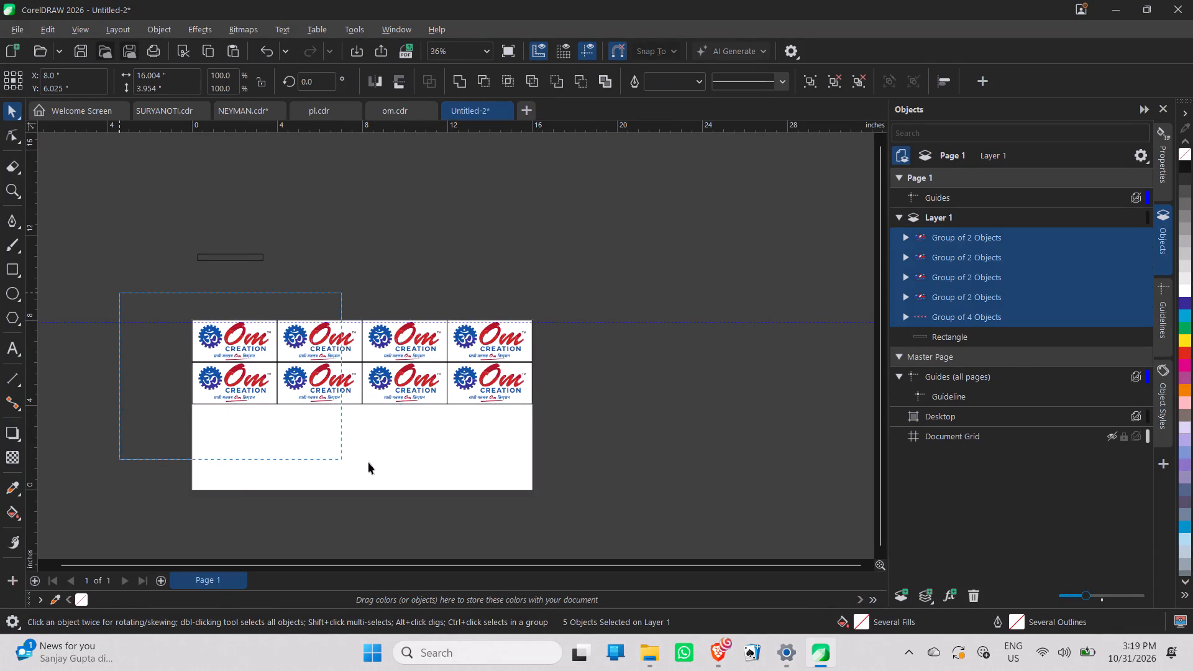
Group all the framed logos of both rows on the 16 × 8 in page into a single group.
drag(368, 462, 593, 471)
key(ctrl+g)
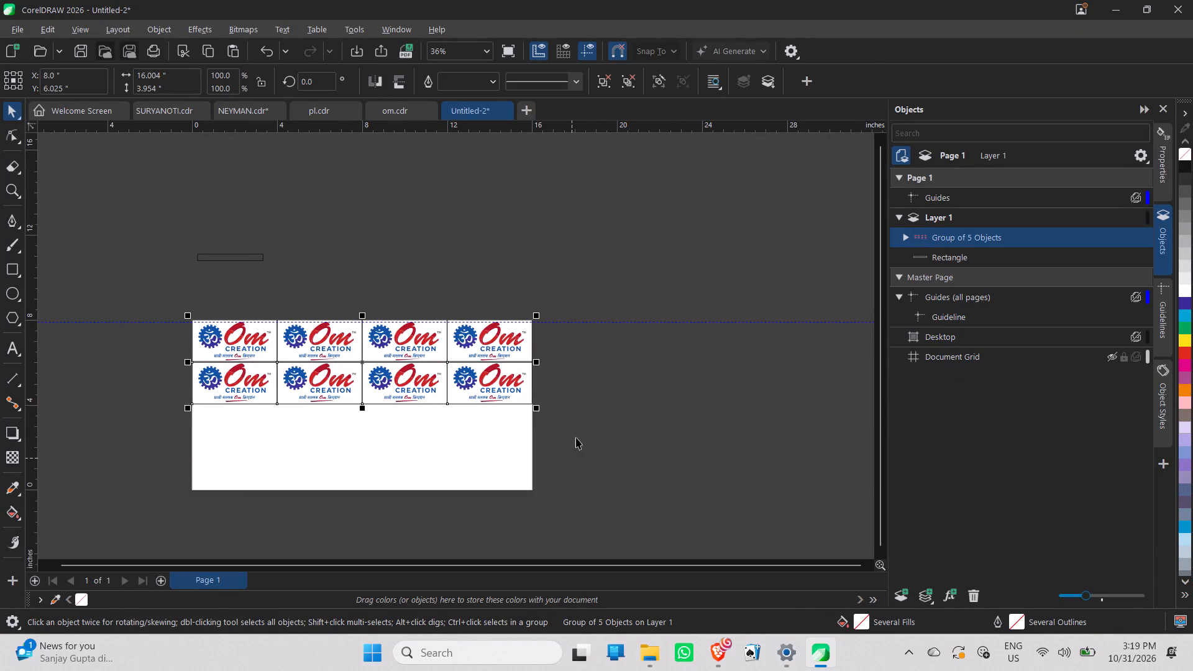
click(560, 249)
Save the tiled-logo drawing as om 4 in CDR format in the 4 color folder.
key(ctrl+s)
key(ctrl+e)
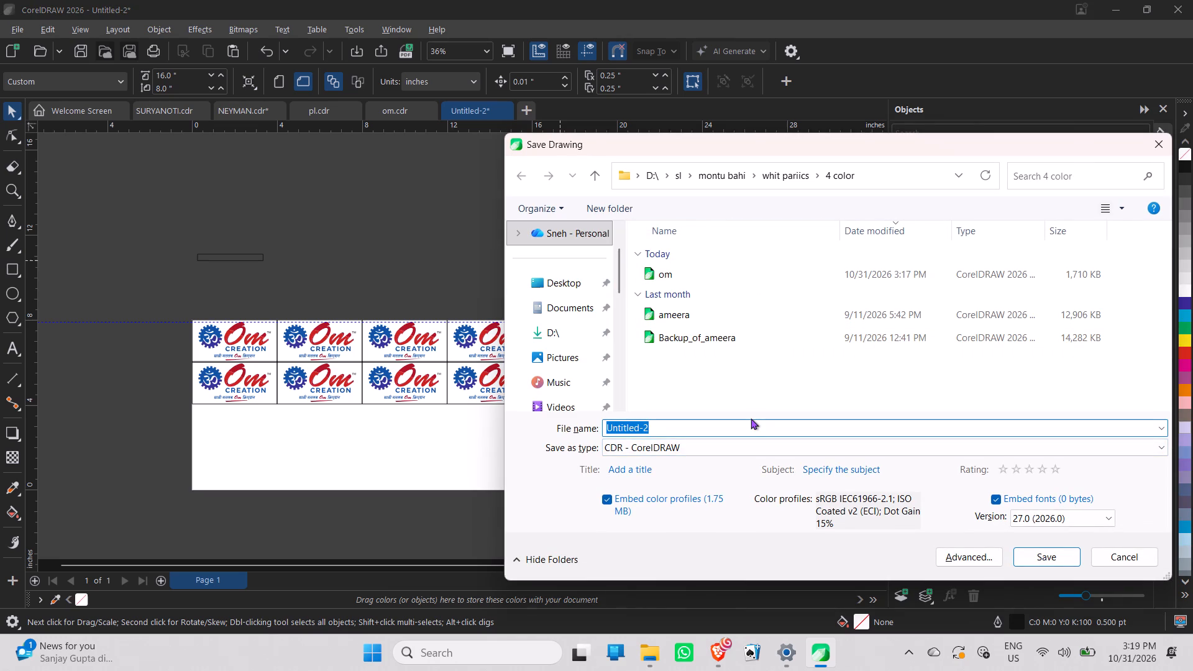
text(om)
key(space)
text(a)
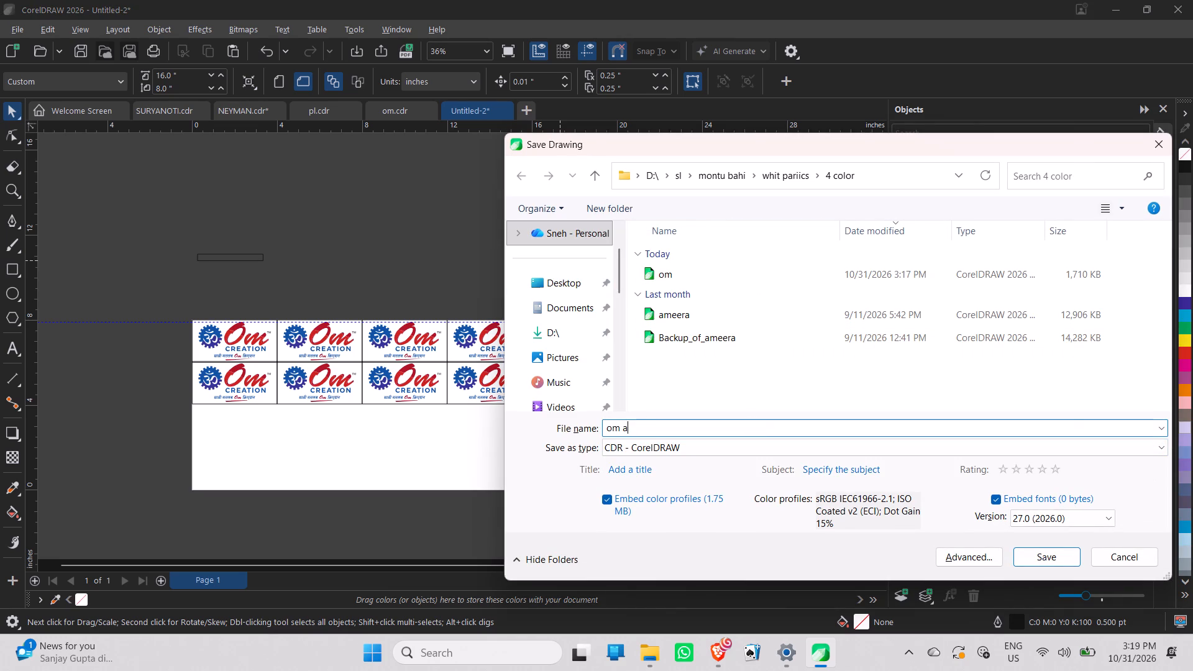
key(space)
key(BackSpace)
text(4)
key(space)
key(BackSpace)
key(BackSpace)
key(BackSpace)
key(4)
key(Return)
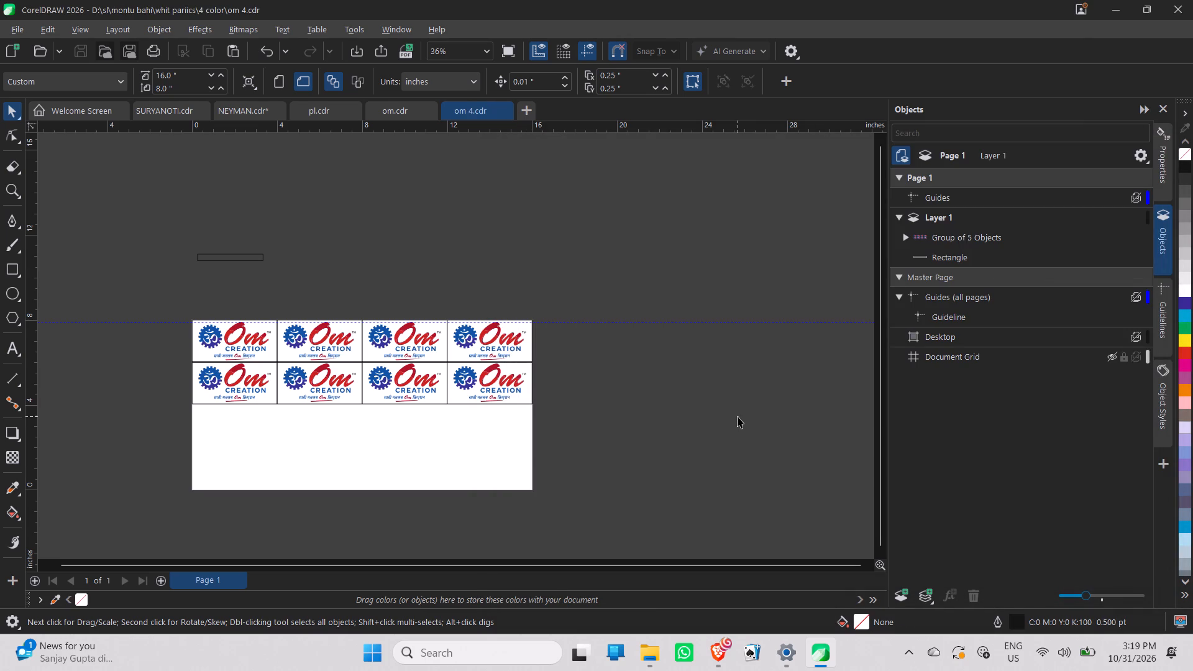
Export the tiled-logo page as a JPEG bitmap named om 4 into the 4 color folder, in CMYK at 300 dpi.
click(628, 395)
key(ctrl+e)
key(ctrl+4)
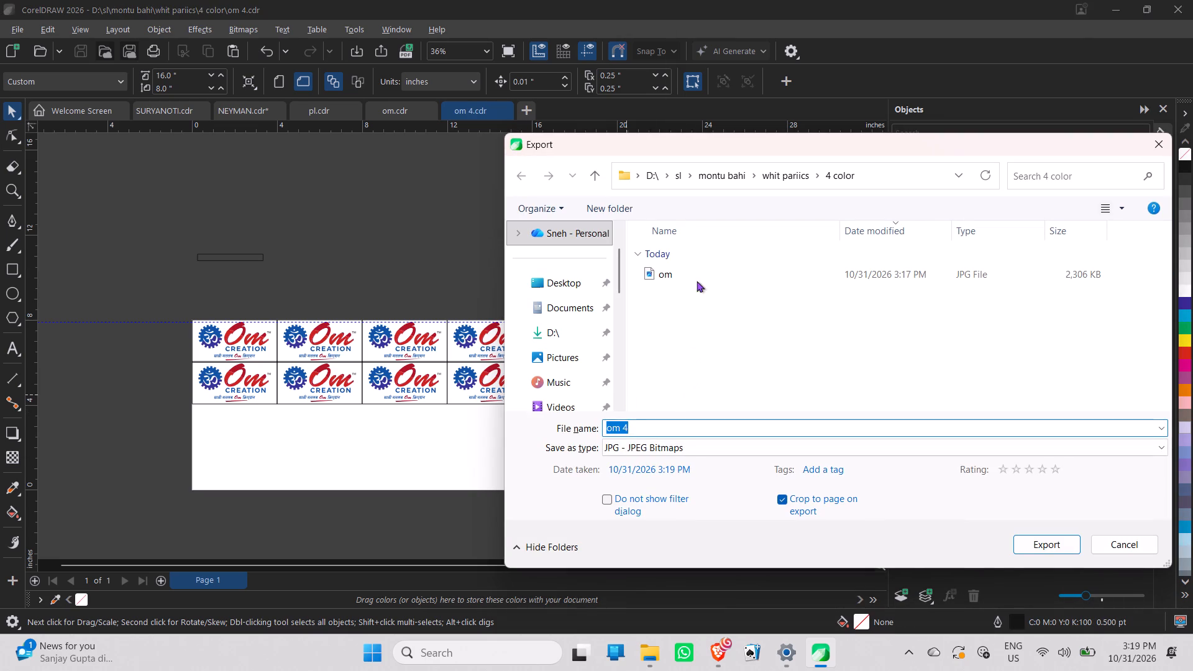
click(697, 270)
click(721, 427)
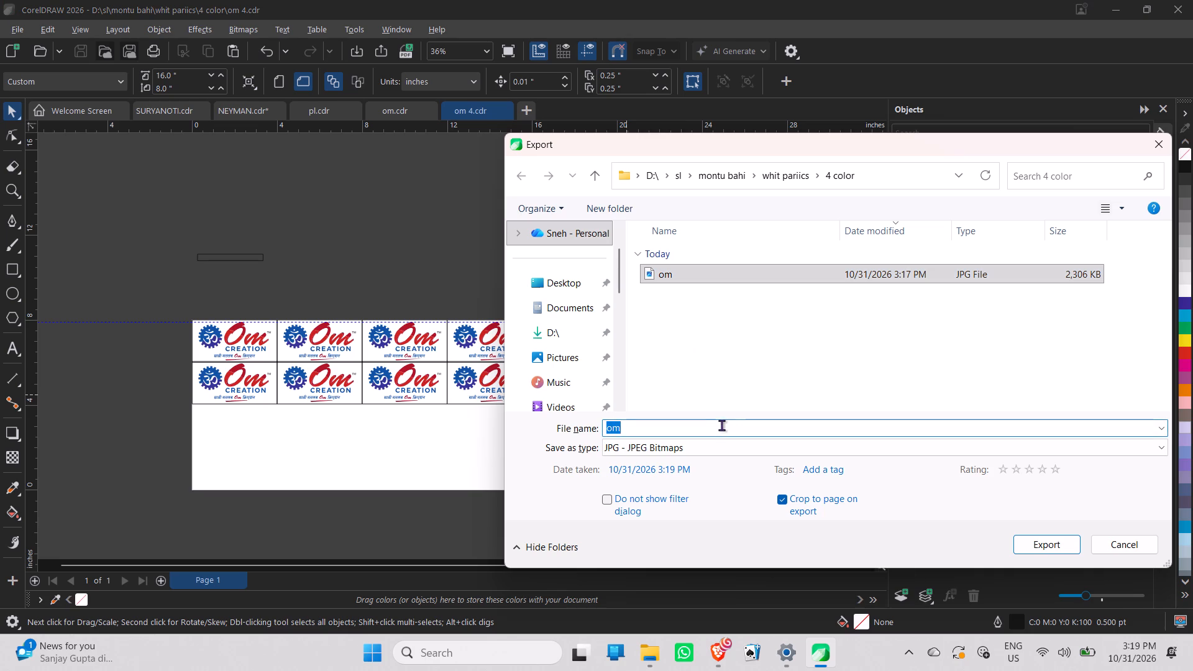
drag(721, 424, 712, 419)
click(720, 422)
key(space)
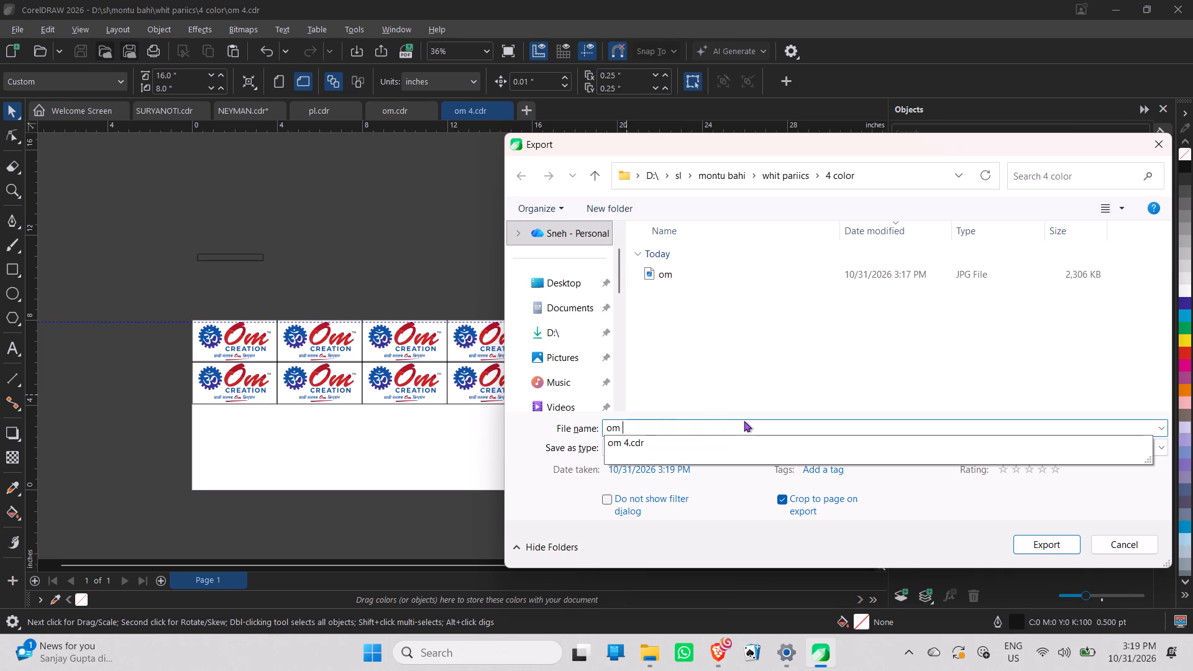
key(4)
key(Return)
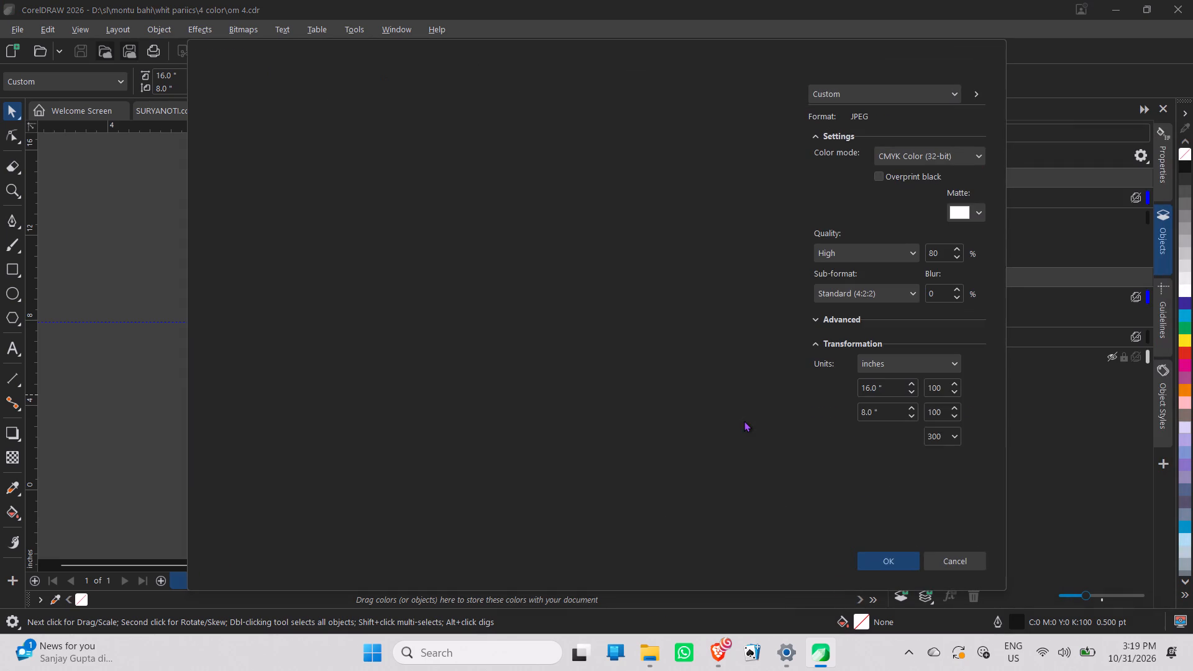
click(894, 564)
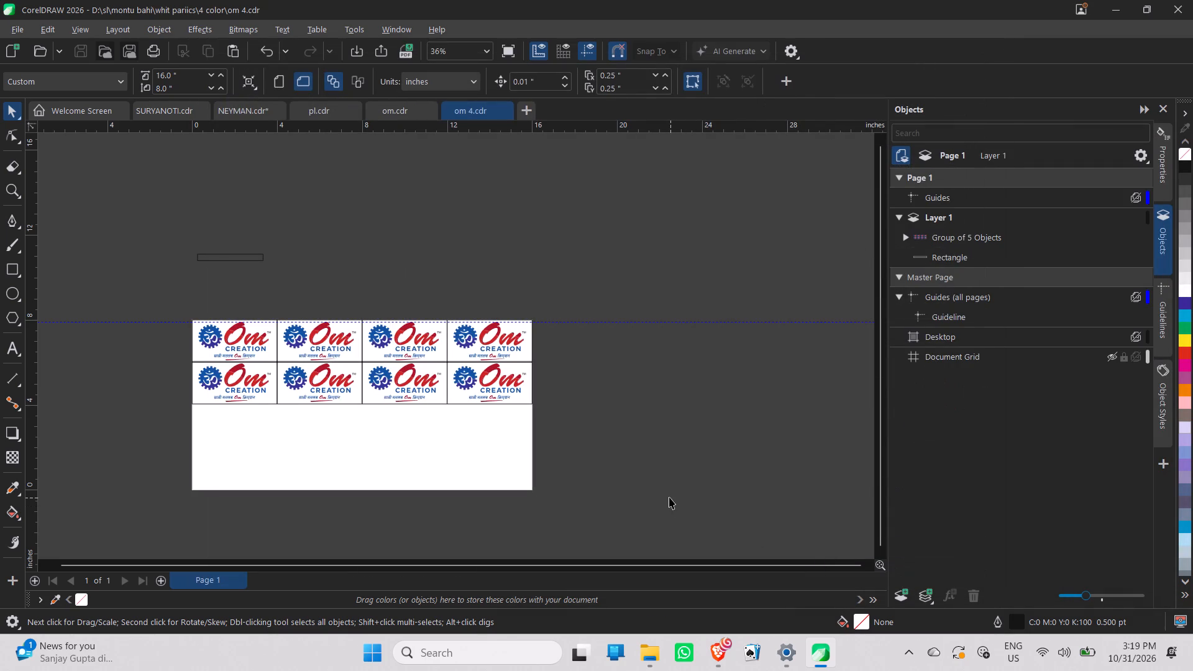